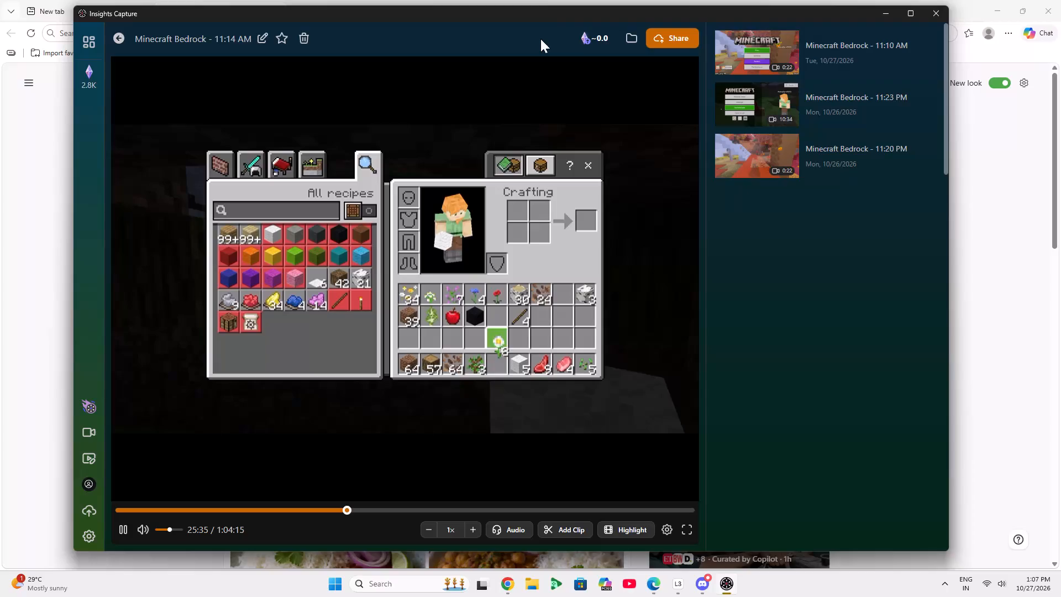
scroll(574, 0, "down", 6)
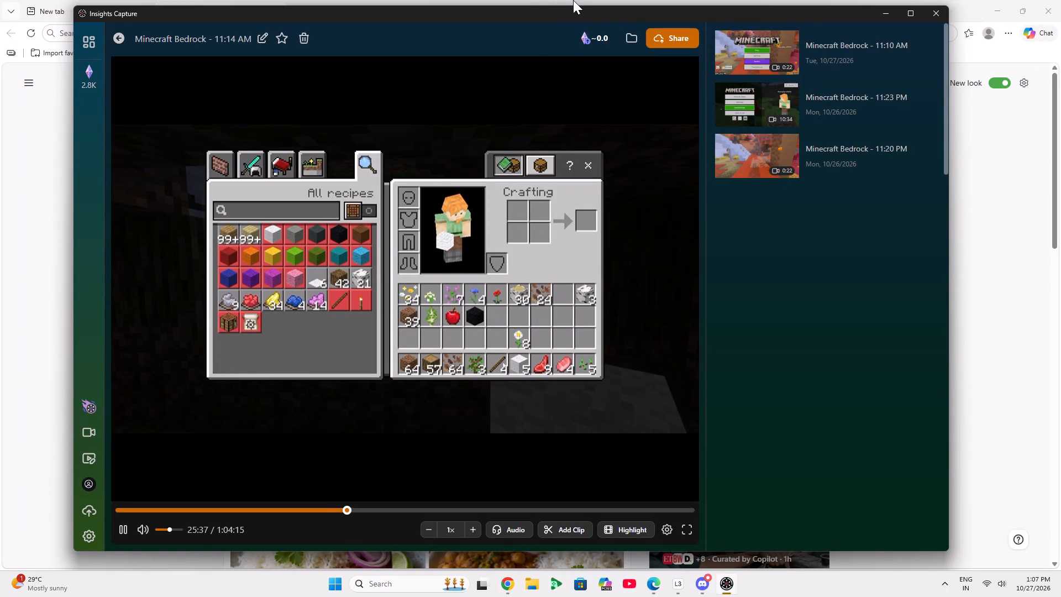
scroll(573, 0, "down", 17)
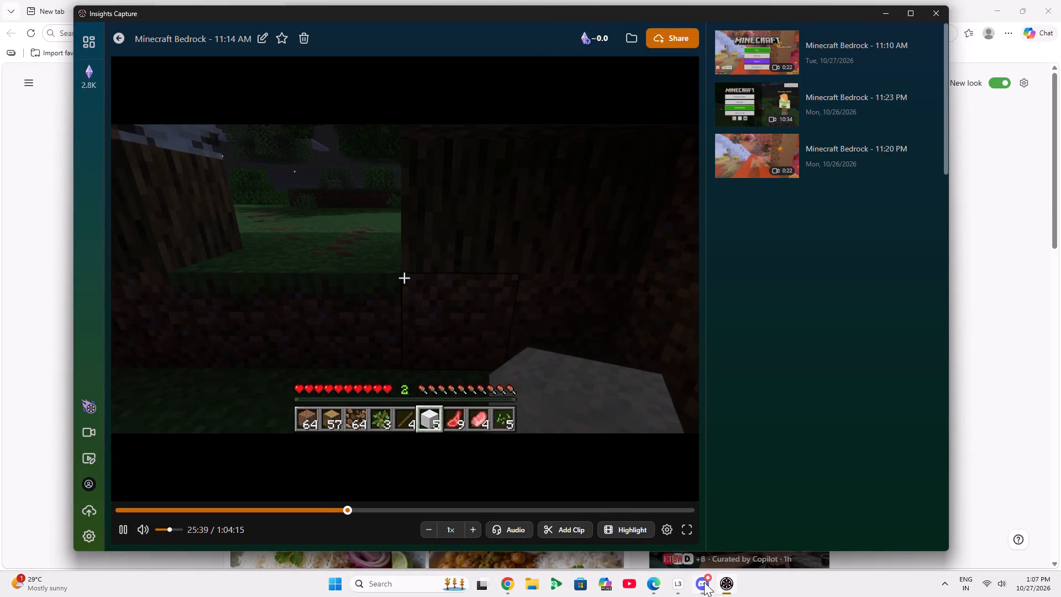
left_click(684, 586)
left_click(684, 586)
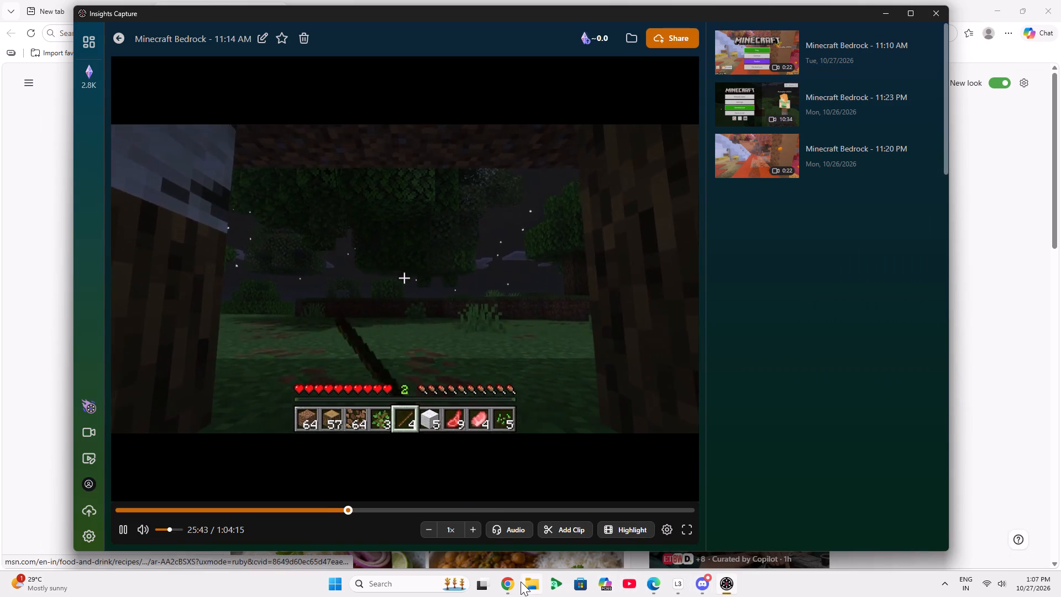
Switch to the other virtual desktop and open Google Chrome there.
left_click(471, 580)
left_click(486, 580)
left_click(513, 518)
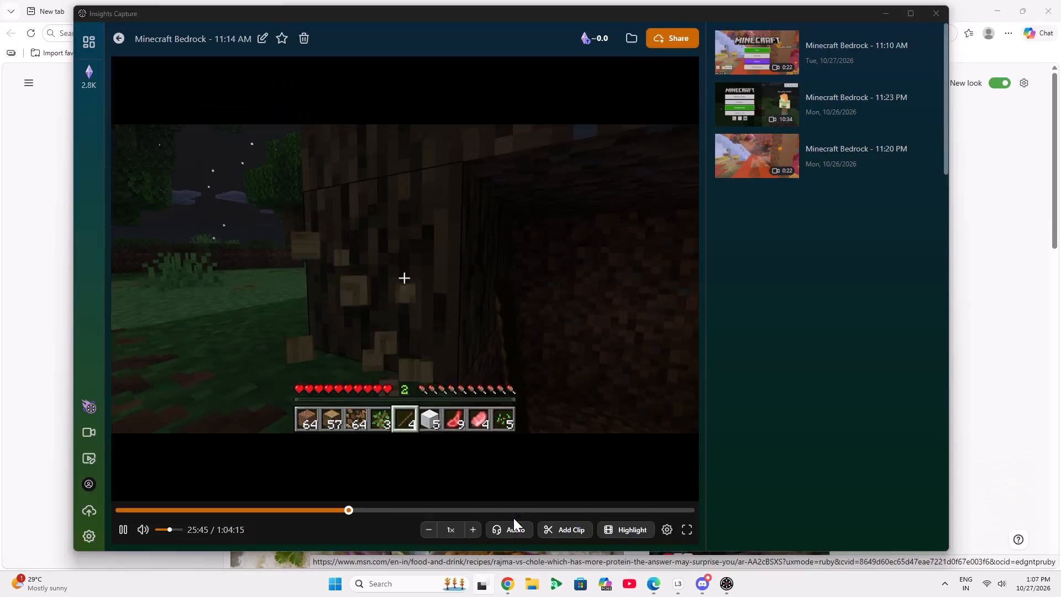
left_click(539, 579)
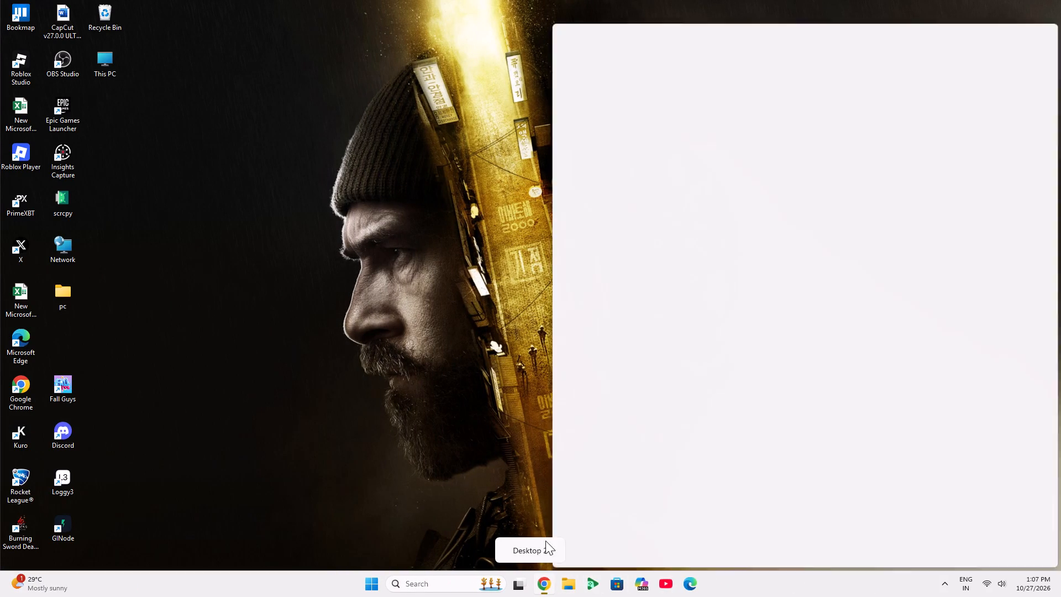
Search Google for tradingview using the earlier search suggestion and maximize the browser window.
left_click(744, 239)
left_click(749, 218)
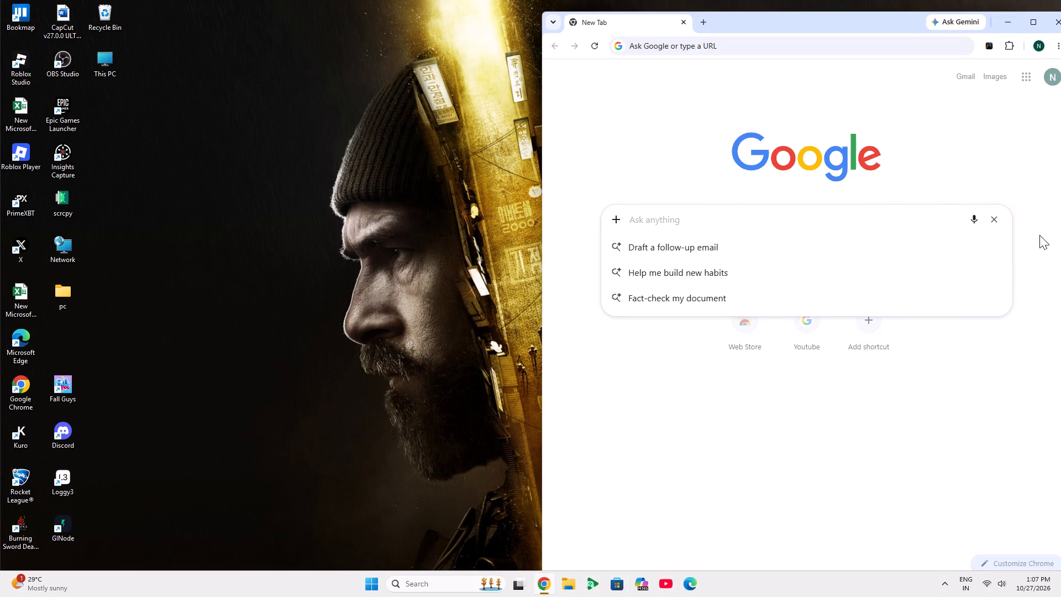
left_click(989, 226)
left_click(767, 203)
left_click(762, 212)
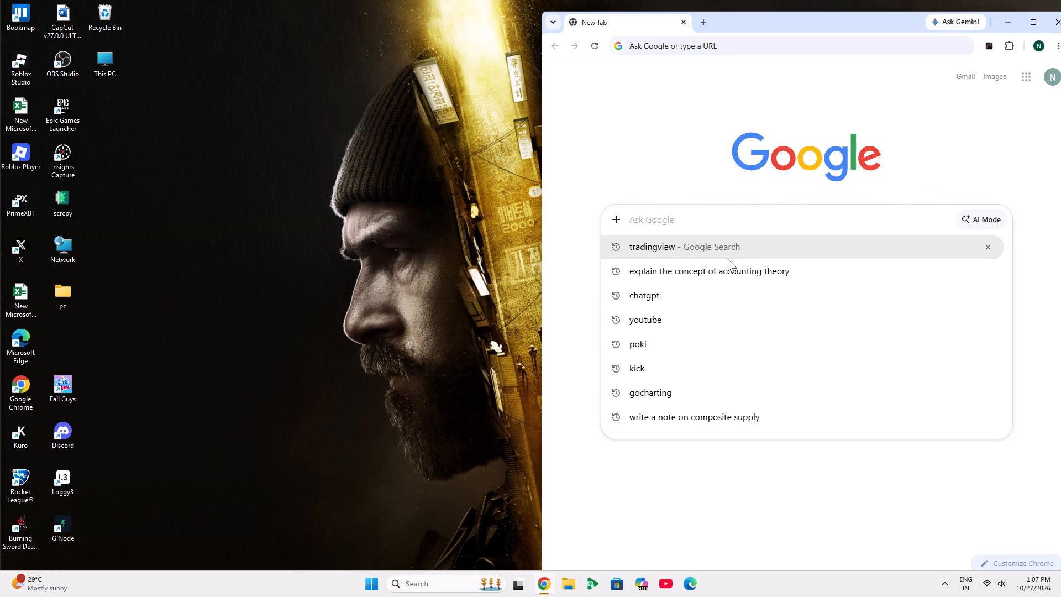
left_click(727, 258)
left_click(1035, 26)
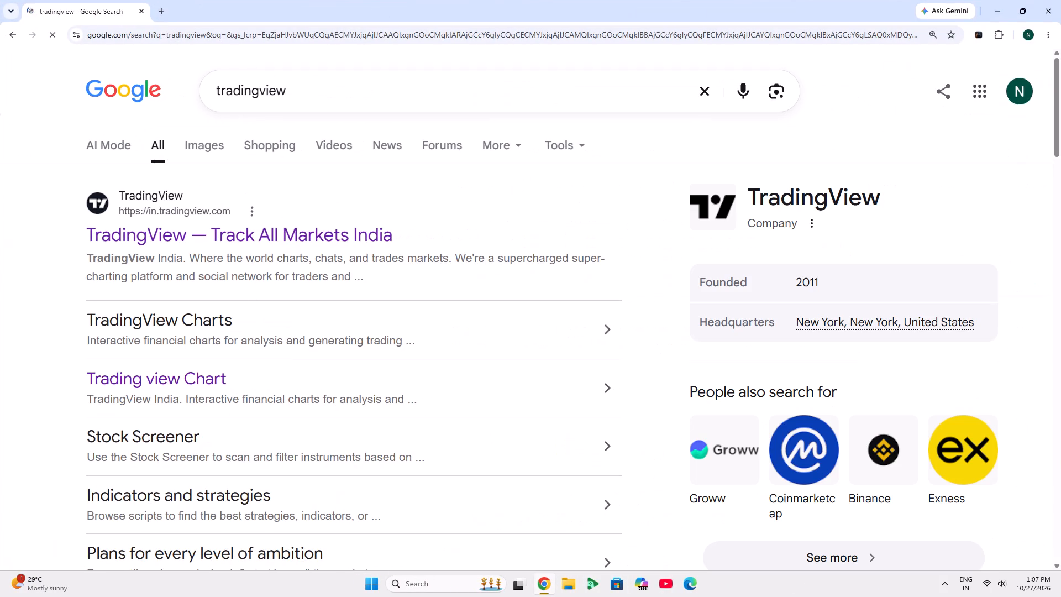
Open the TradingView — Track All Markets India result and go from the site to the XAUUSD chart.
left_click(253, 259)
left_click(258, 238)
left_click_drag(539, 0, 463, 0)
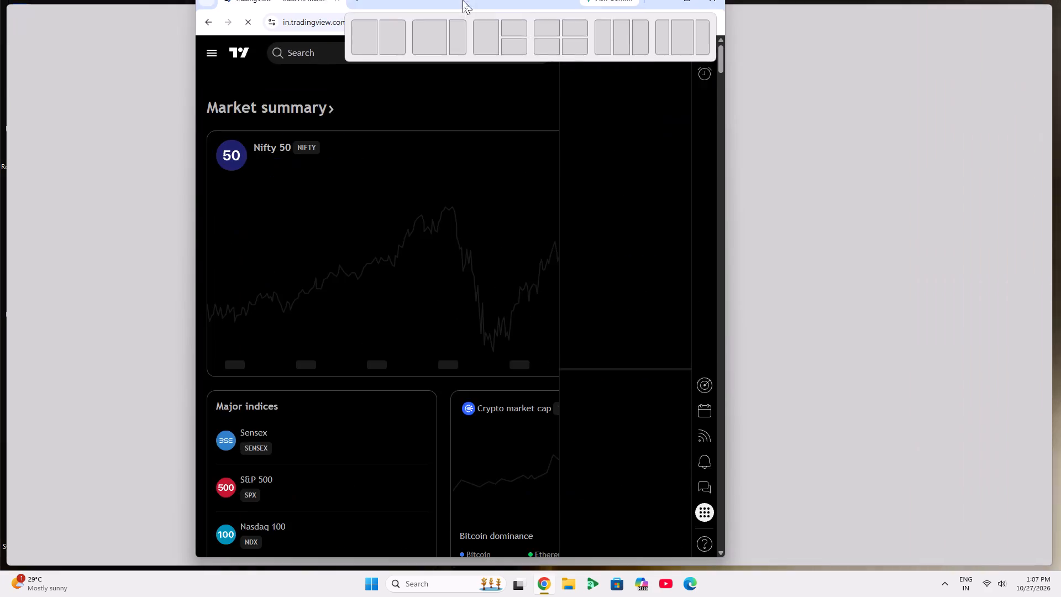
left_click_drag(463, 0, 448, 74)
left_click(434, 76)
triple_click(434, 73)
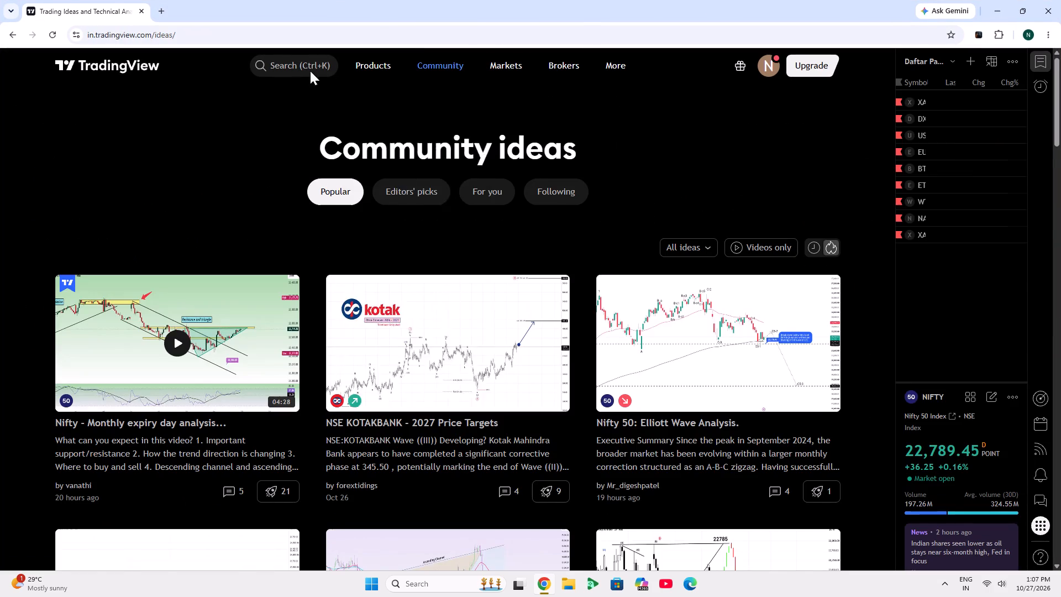
left_click(369, 62)
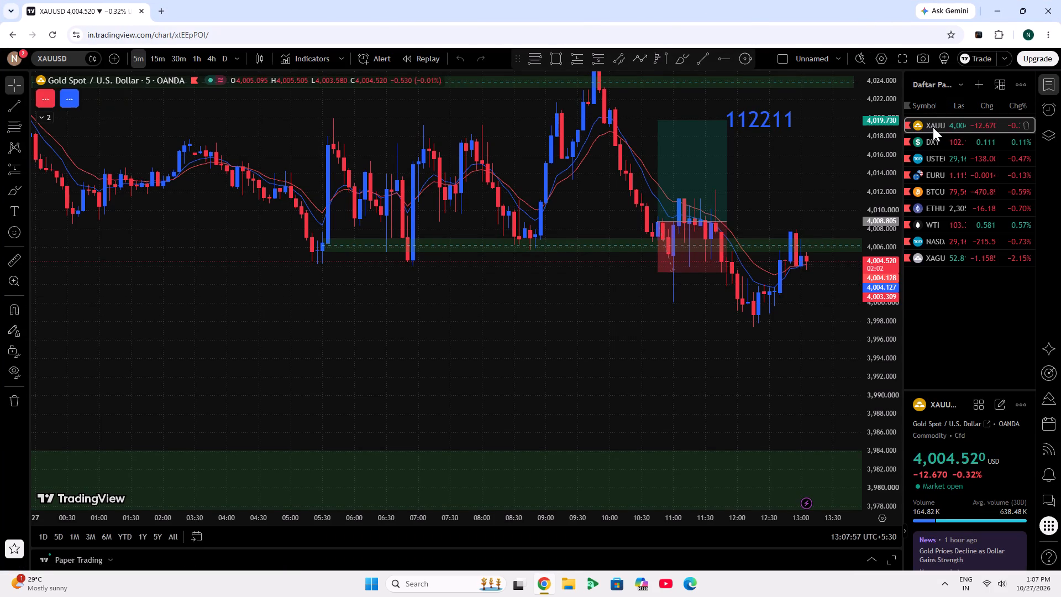
Delete the long position drawing beside the 112211 text on the XAUUSD chart.
scroll(803, 297, "up", 5)
scroll(874, 353, "up", 3)
scroll(842, 353, "down", 4)
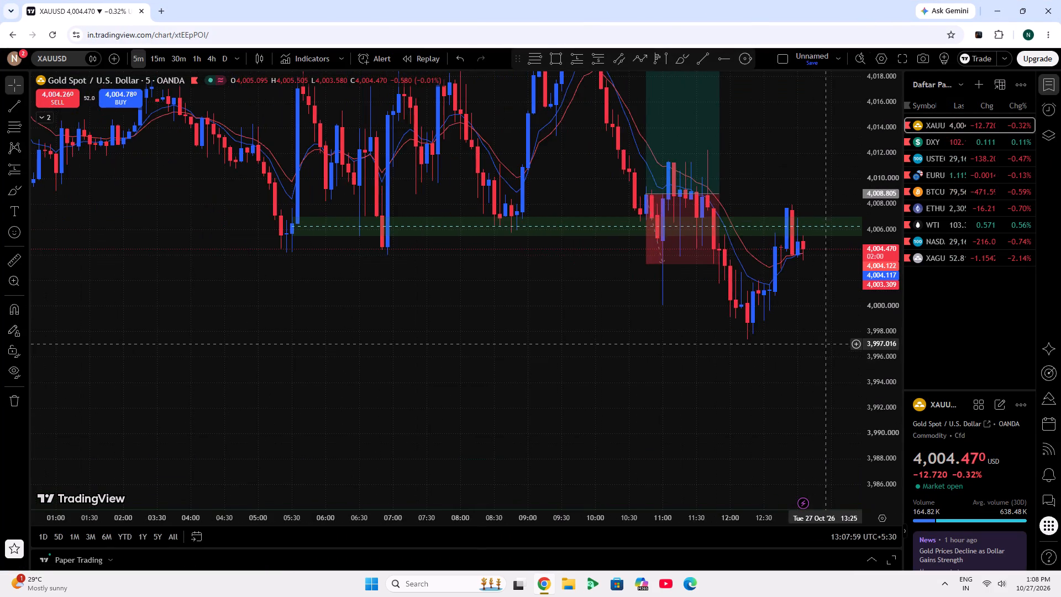
scroll(851, 342, "down", 10)
scroll(813, 334, "up", 7)
left_click_drag(805, 341, 753, 380)
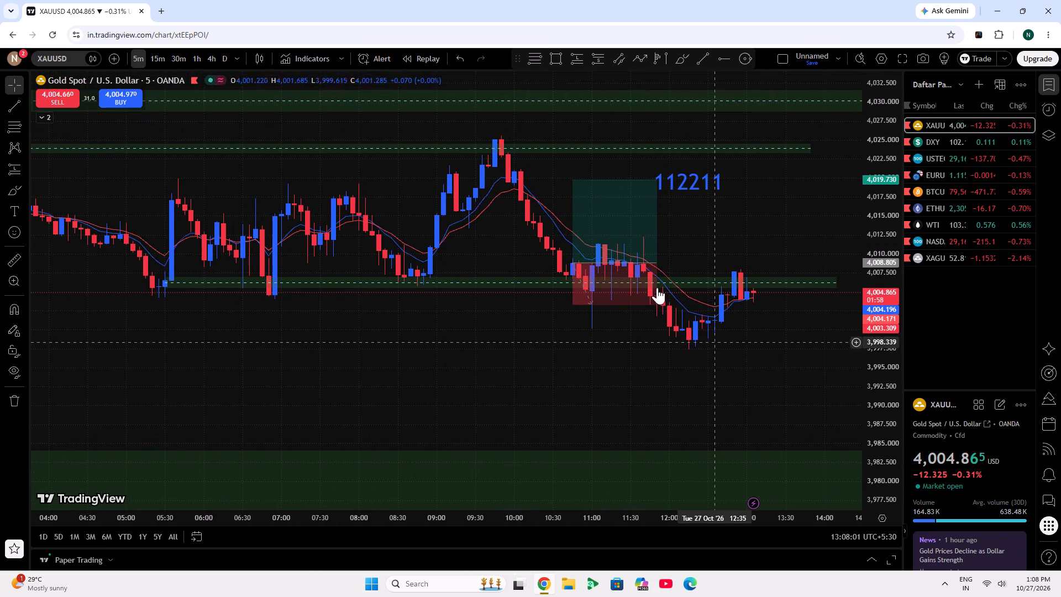
left_click(604, 223)
left_click(742, 96)
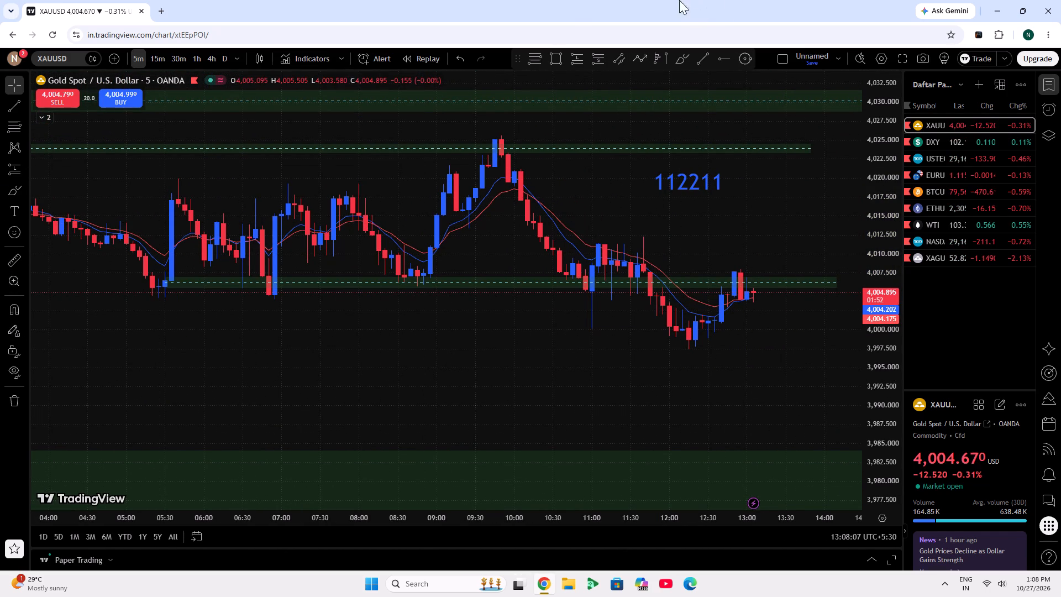
Shift the floating set of favourite drawing tools slightly along the chart's upper edge.
left_click_drag(514, 55, 498, 53)
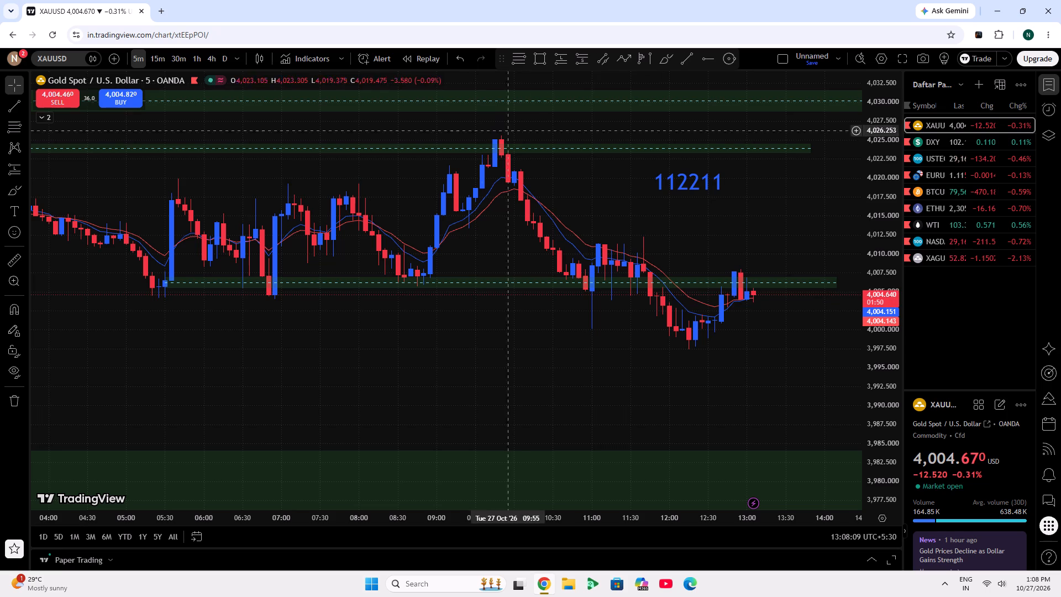
left_click_drag(617, 210, 487, 200)
left_click_drag(575, 171, 588, 176)
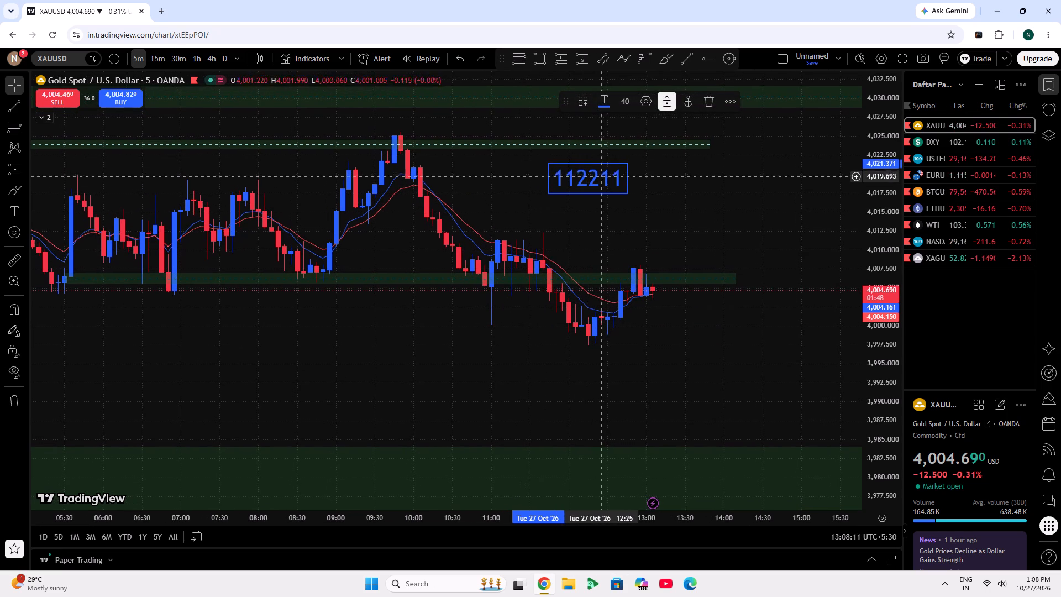
left_click_drag(777, 206, 655, 167)
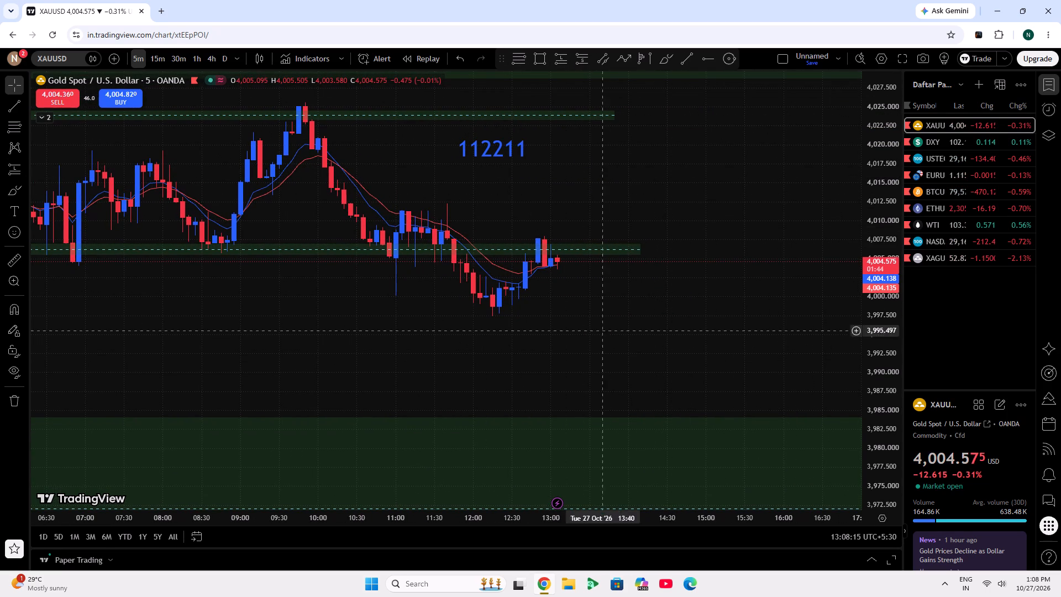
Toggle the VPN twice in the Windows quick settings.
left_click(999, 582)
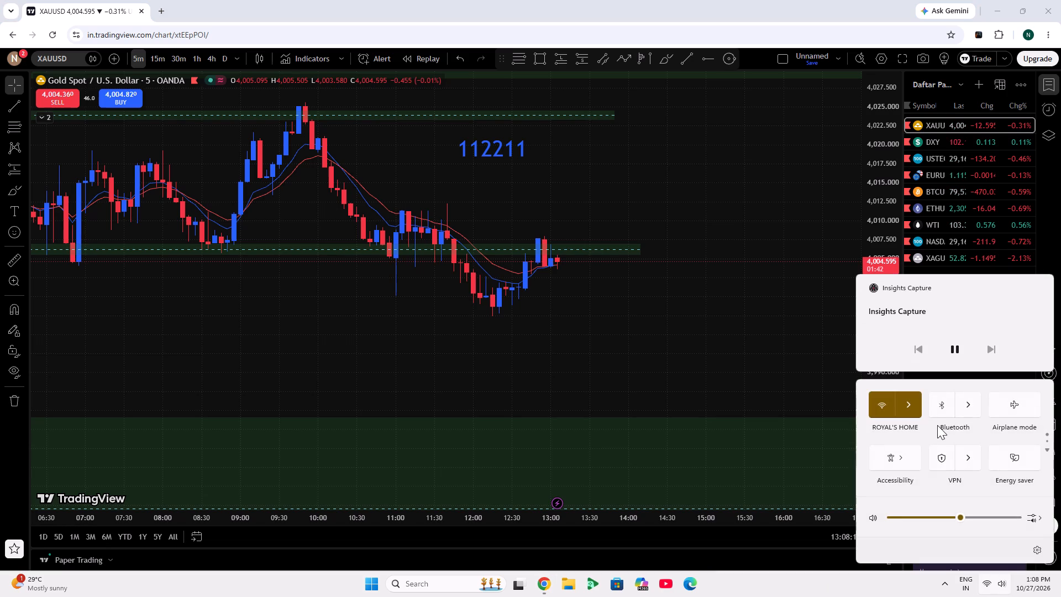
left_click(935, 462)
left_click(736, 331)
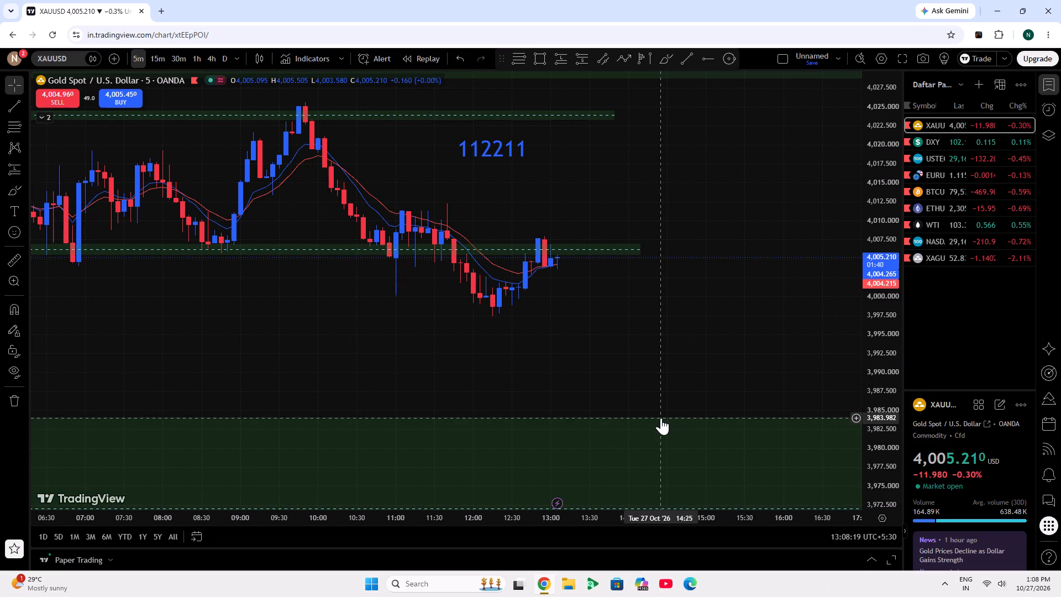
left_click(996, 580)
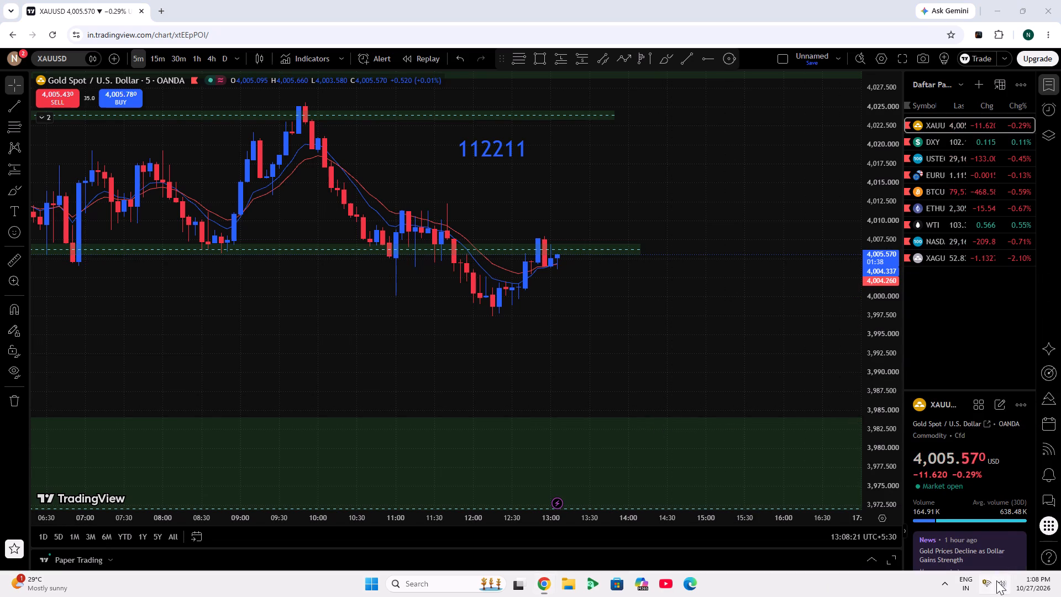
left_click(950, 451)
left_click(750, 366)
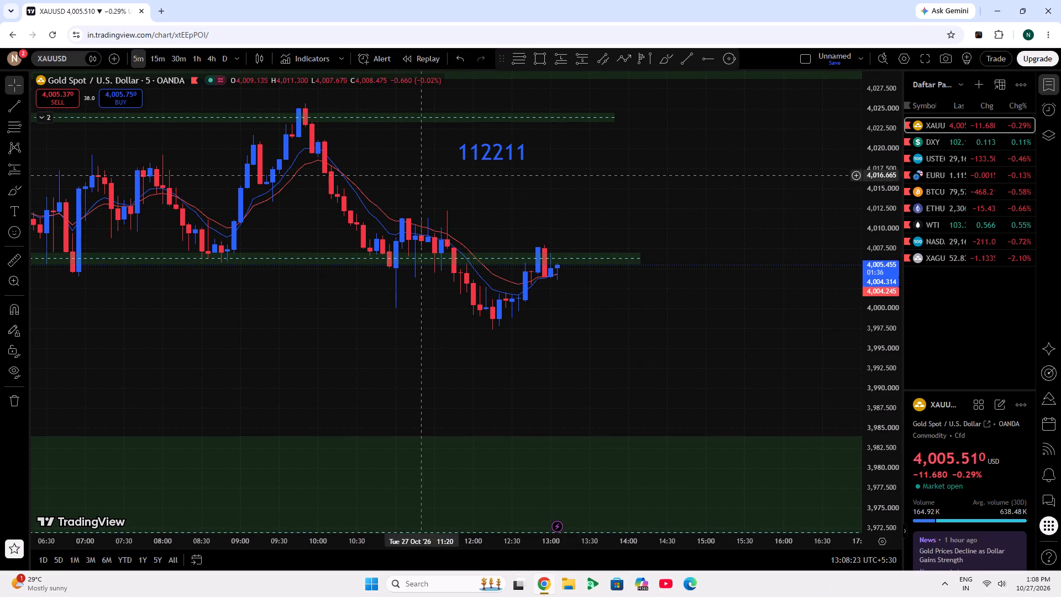
Place a Short Position at the latest candle with entry about 4,004.02, stop about 4,009.68 and target about 3,993.02.
left_click(565, 62)
left_click(590, 64)
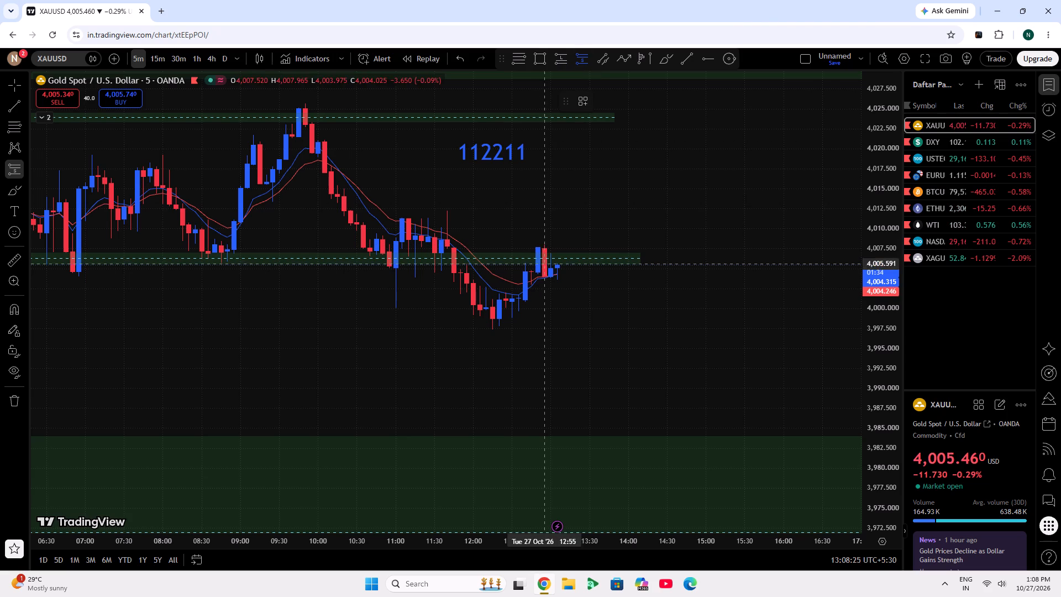
left_click(552, 264)
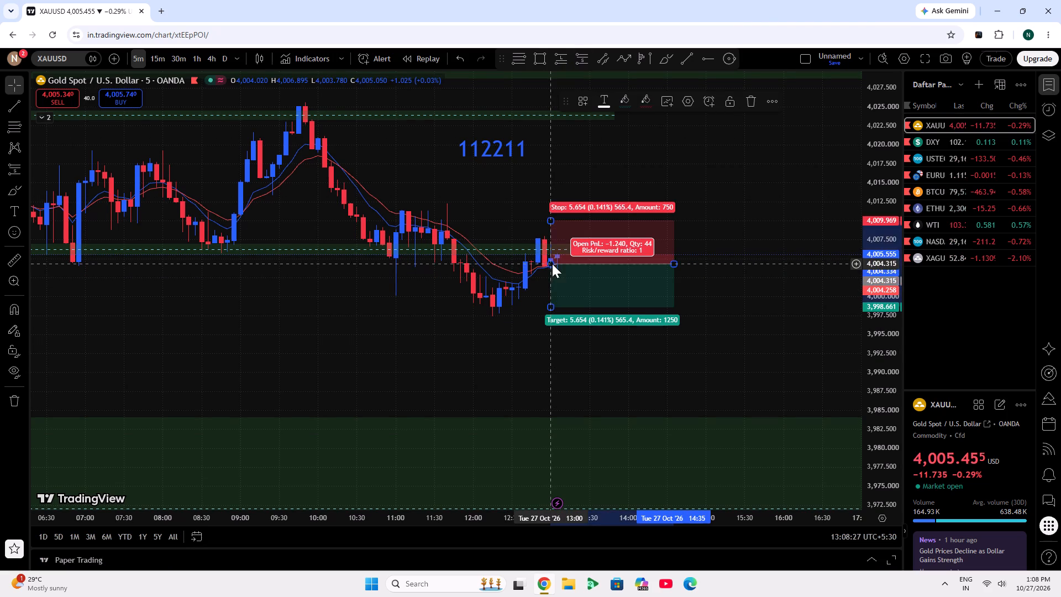
left_click(579, 236)
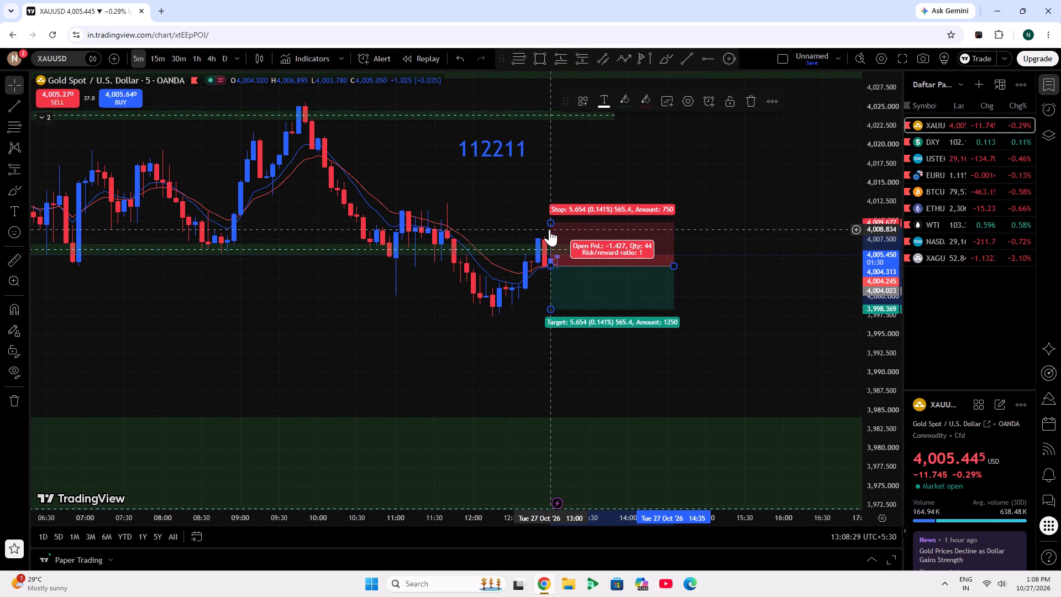
left_click(549, 229)
left_click_drag(549, 306, 549, 331)
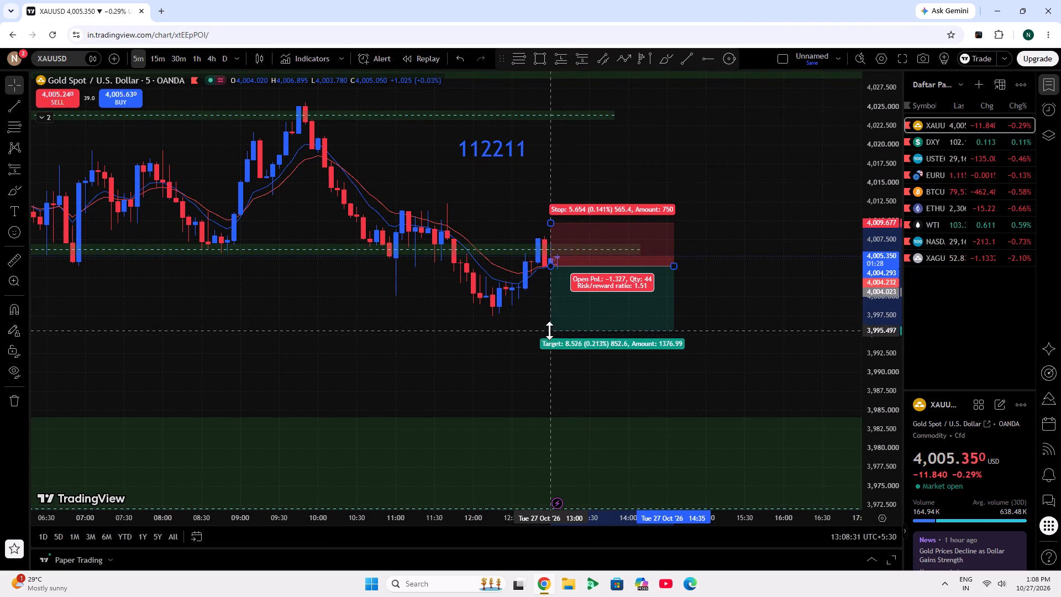
left_click_drag(549, 331, 551, 349)
Sell 400 units of XAUUSD at market with the paper trading account.
left_click(52, 99)
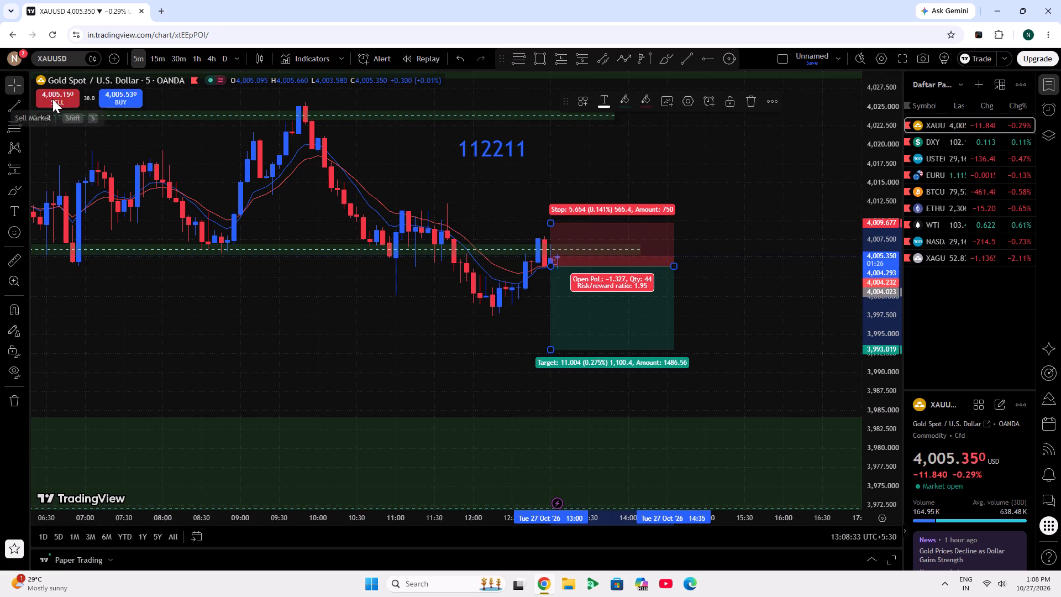
left_click(540, 487)
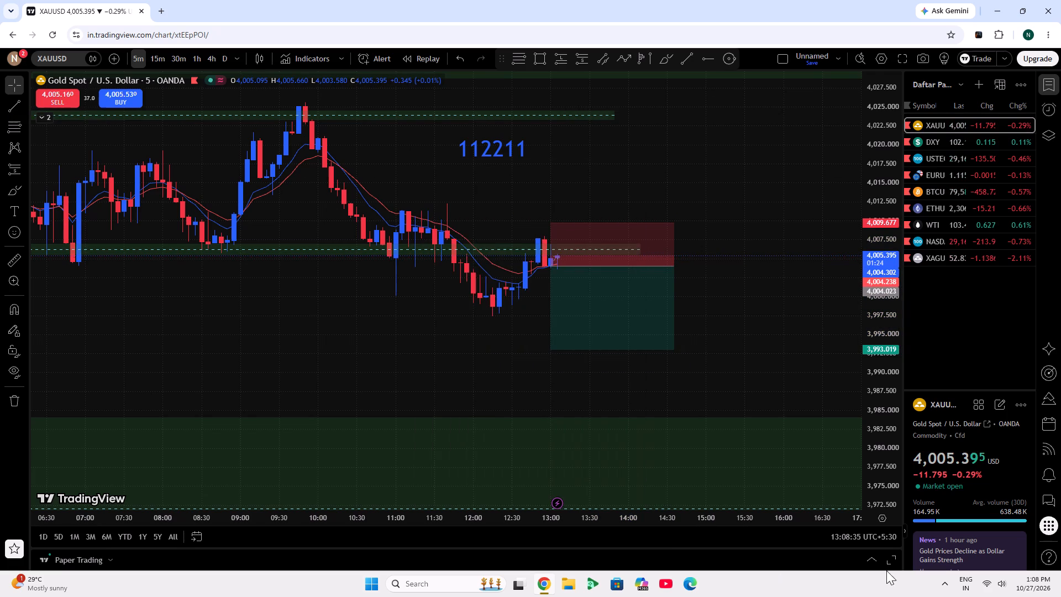
Review the paper trading account's balance history and open positions.
left_click(875, 554)
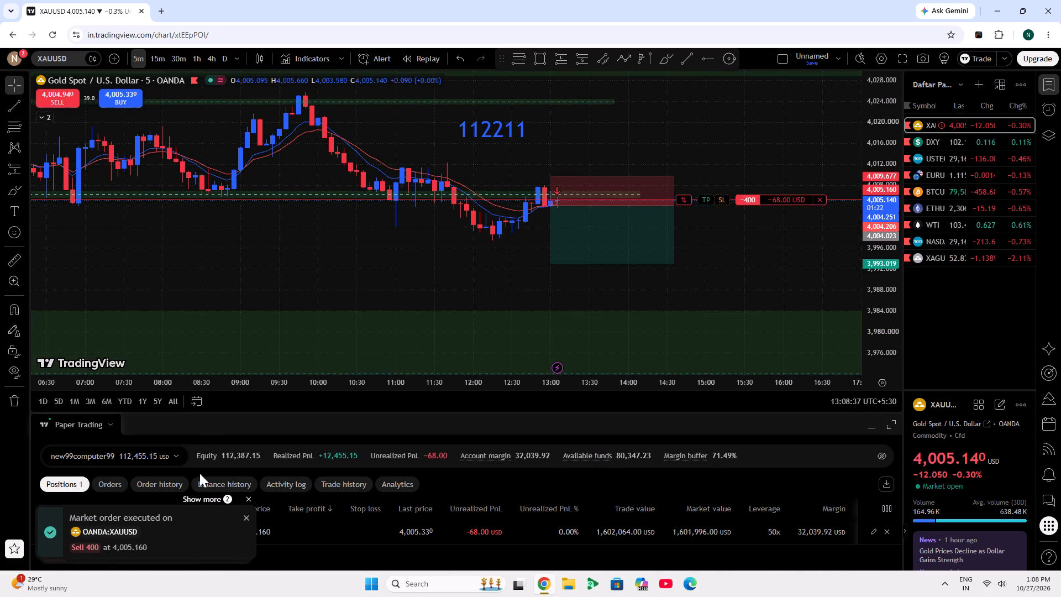
left_click(228, 482)
scroll(506, 540, "down", 1)
scroll(506, 540, "up", 1)
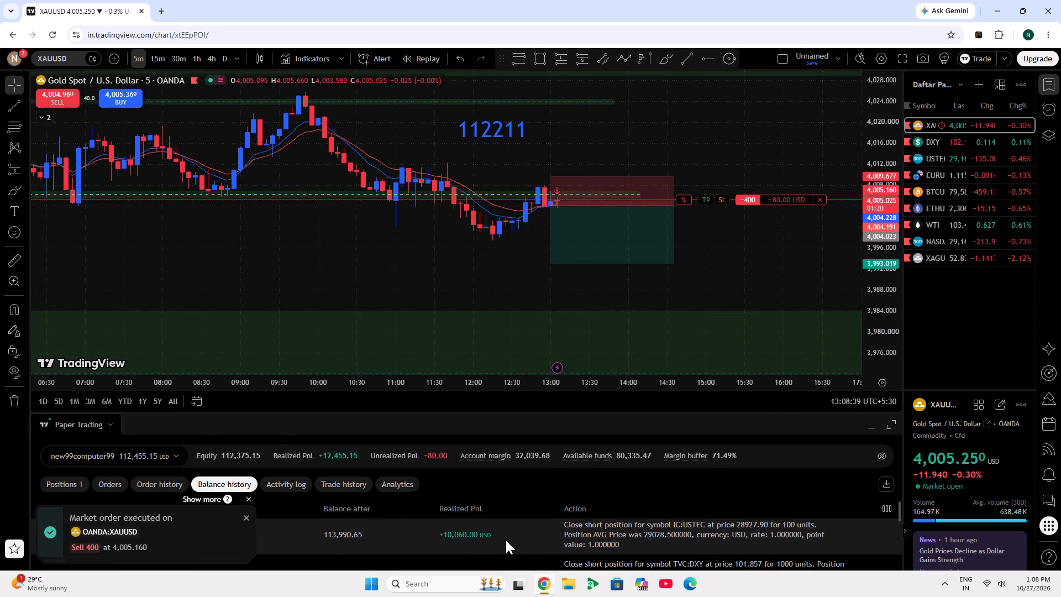
left_click(54, 485)
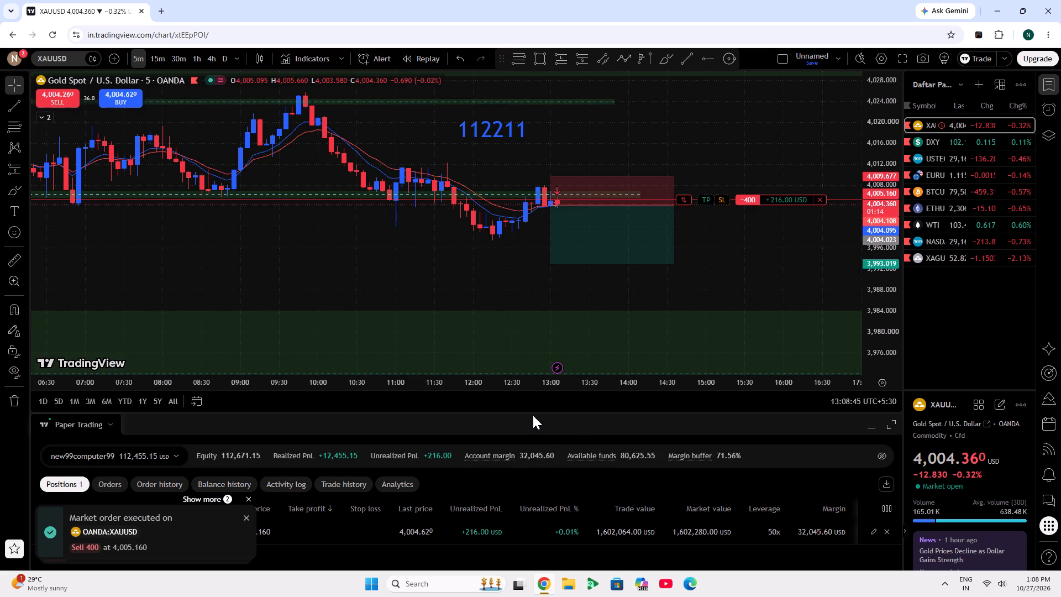
left_click_drag(530, 414, 546, 596)
Extend the green price zone around 4,006 forward in time to about 16:50 and lock it.
left_click(724, 342)
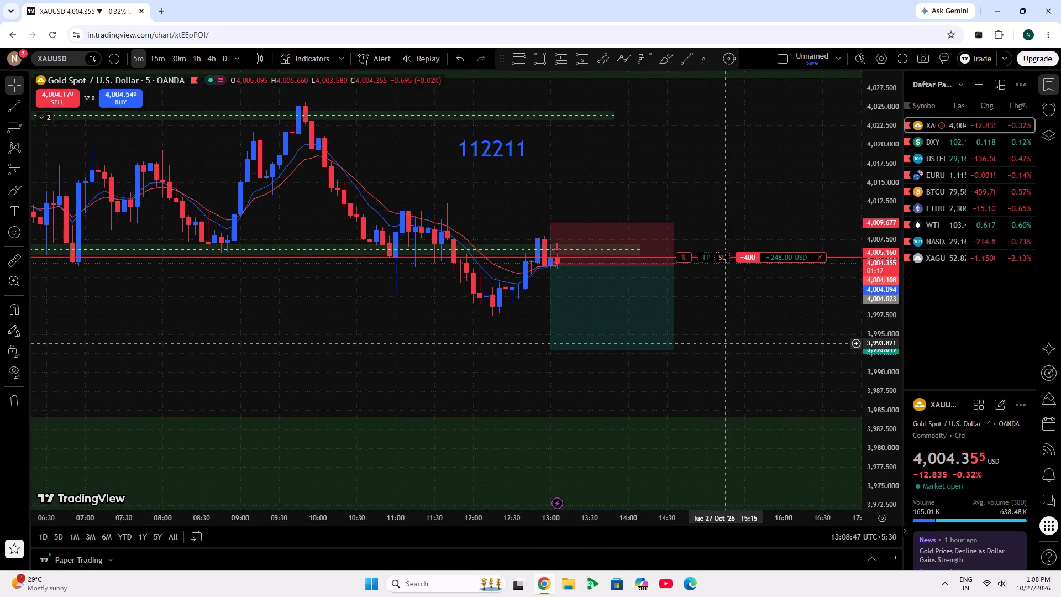
scroll(873, 366, "up", 8)
left_click_drag(757, 375, 763, 409)
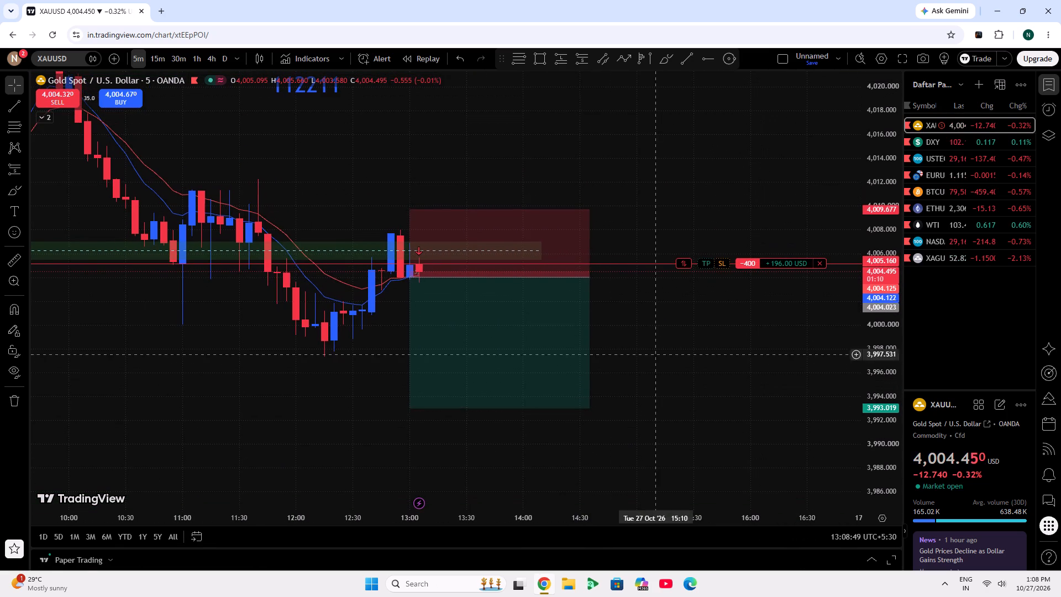
left_click_drag(543, 248, 844, 354)
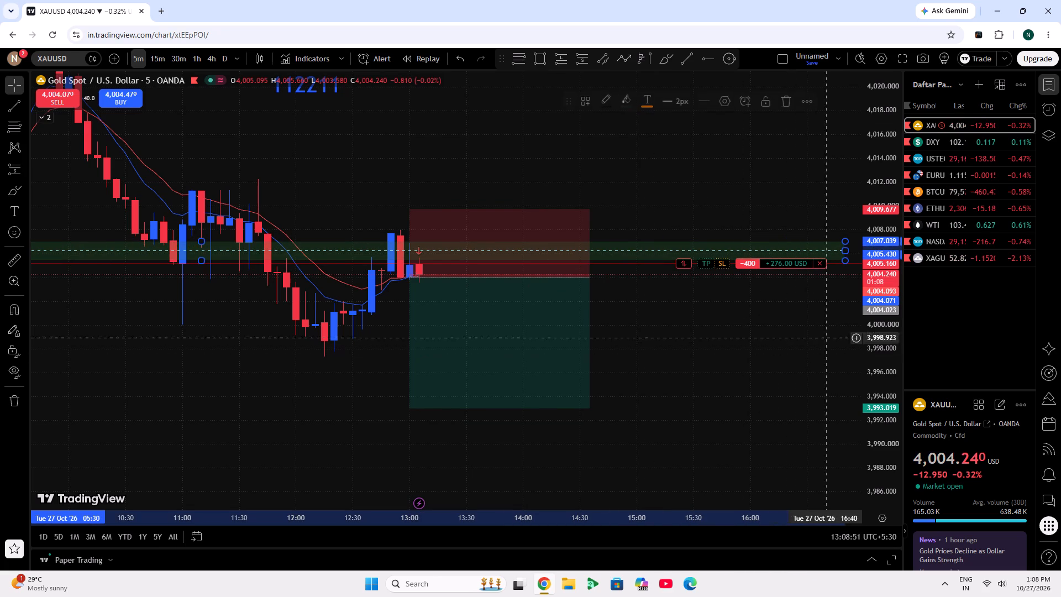
left_click(766, 104)
left_click(689, 181)
Set the XAUUSD short position's stop loss to 4,009.690 and take profit to 3,993.029, and confirm both.
scroll(689, 181, "down", 6)
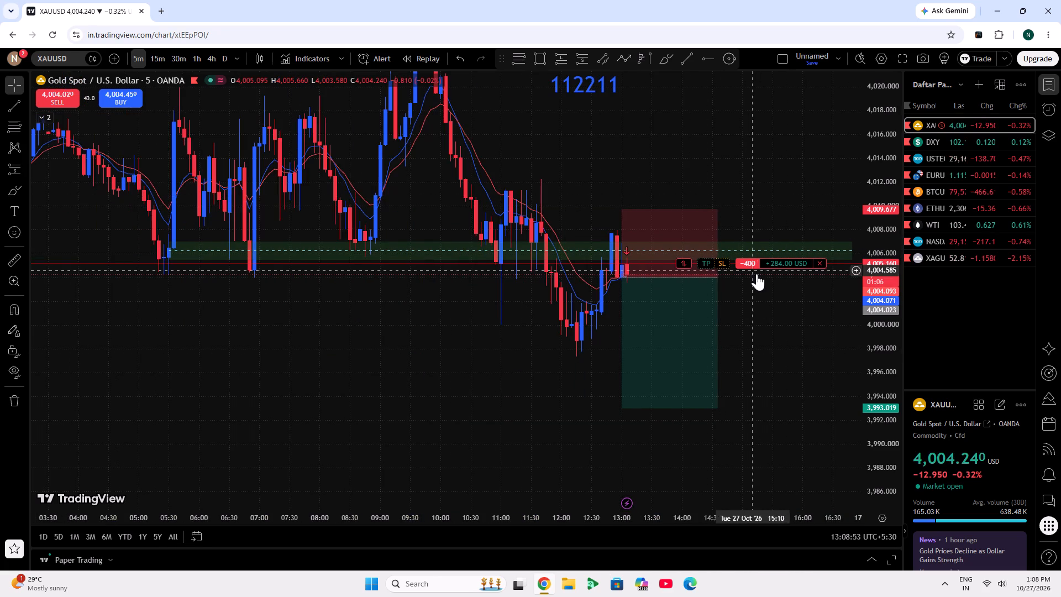
left_click_drag(723, 265, 710, 210)
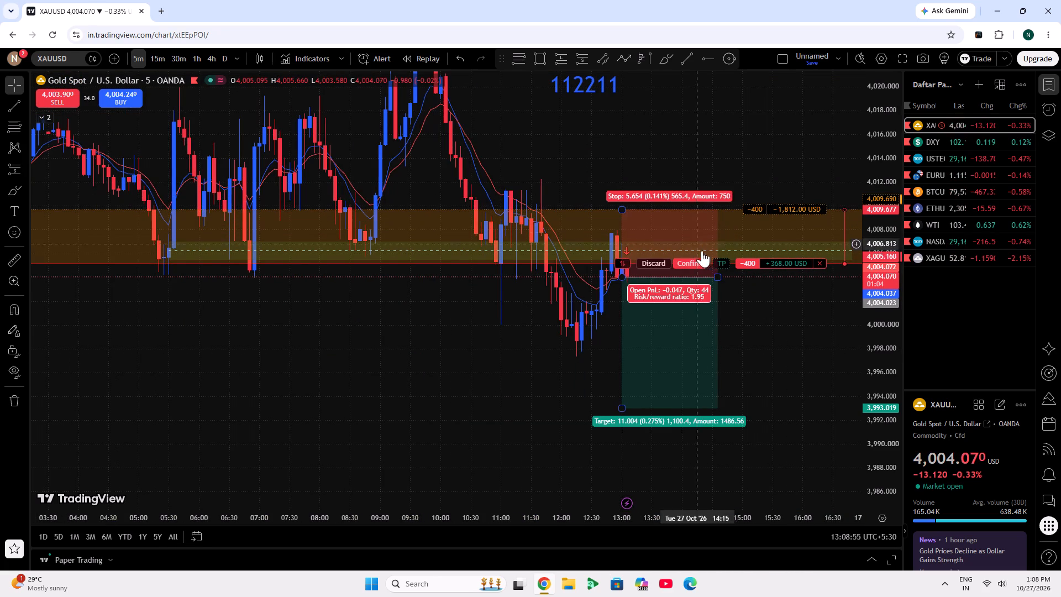
left_click_drag(725, 261, 728, 408)
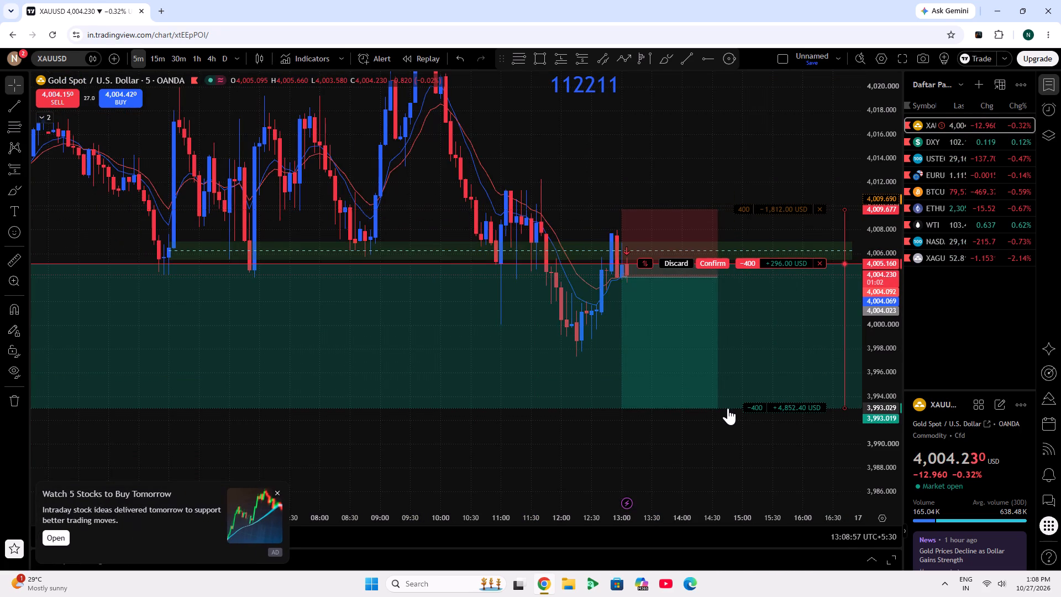
left_click_drag(728, 408, 728, 408)
left_click(707, 259)
Examine recent XAUUSD price action around the green zone and the position's stop loss and take profit levels.
left_click_drag(775, 316, 750, 311)
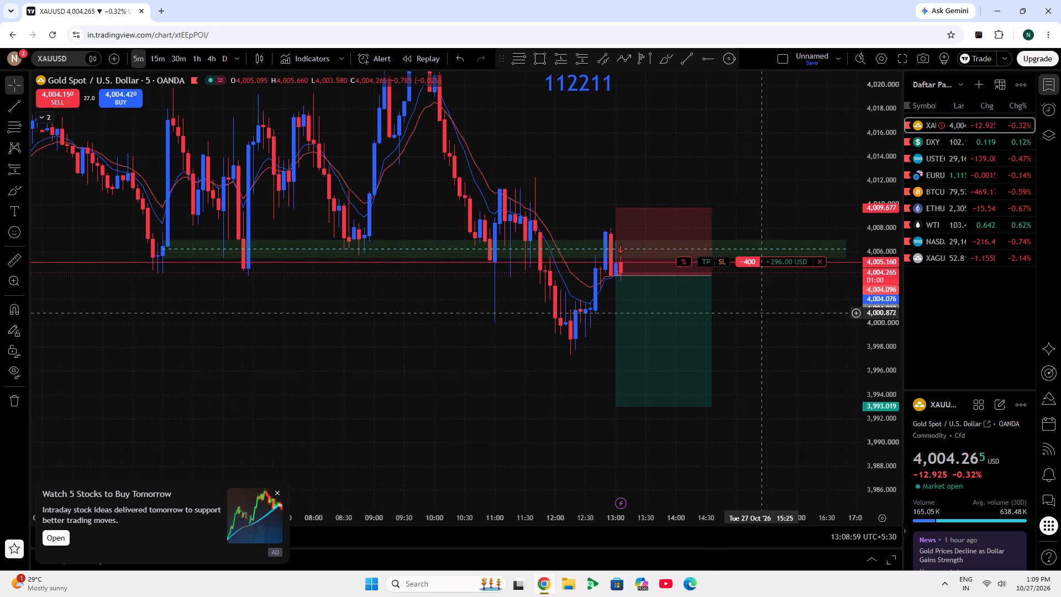
left_click_drag(750, 311, 750, 311)
scroll(749, 311, "up", 3)
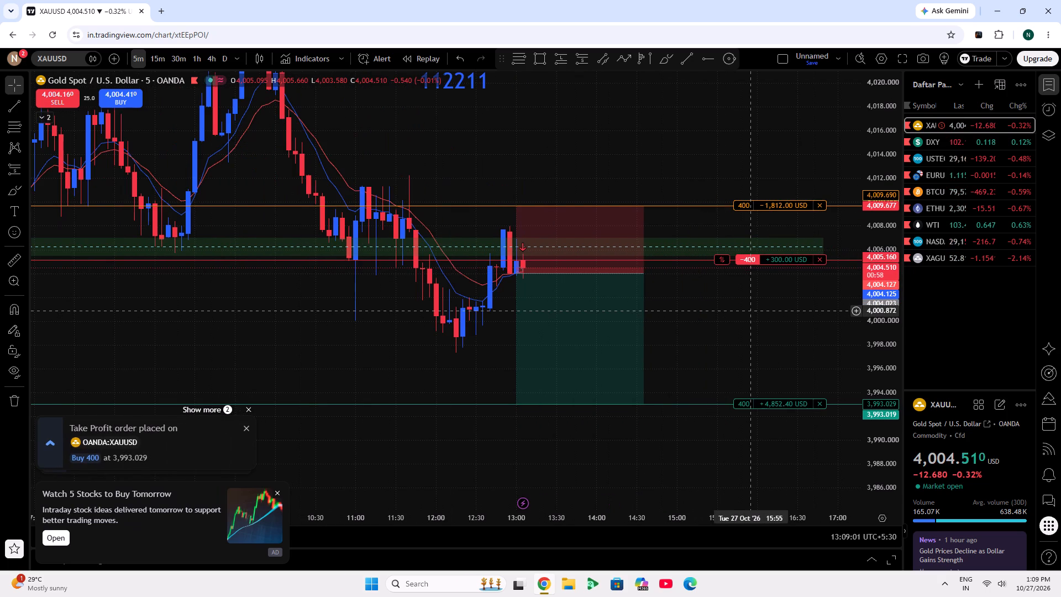
scroll(891, 320, "up", 2)
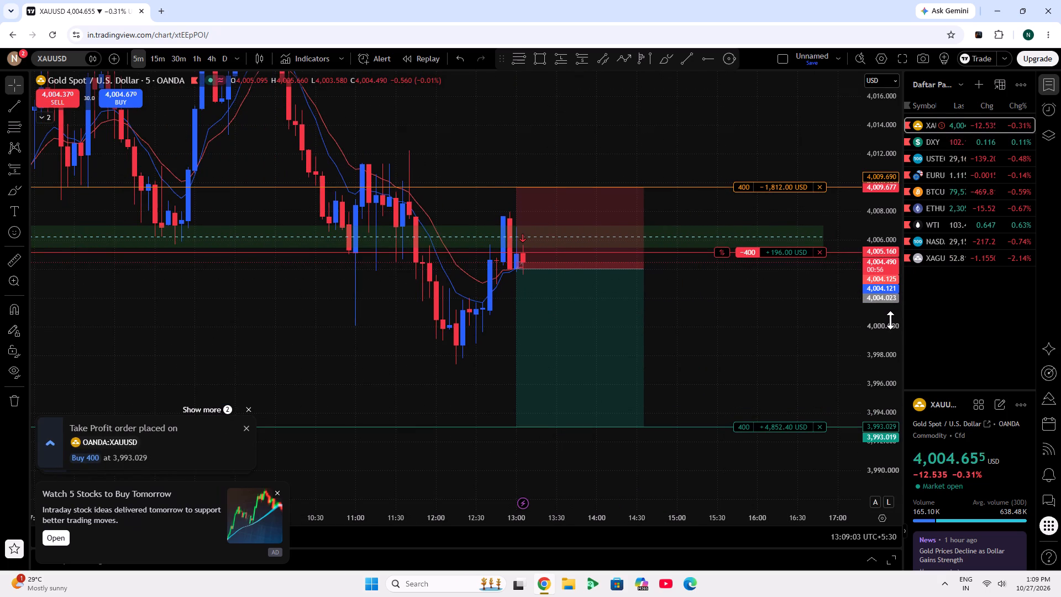
scroll(876, 319, "down", 8)
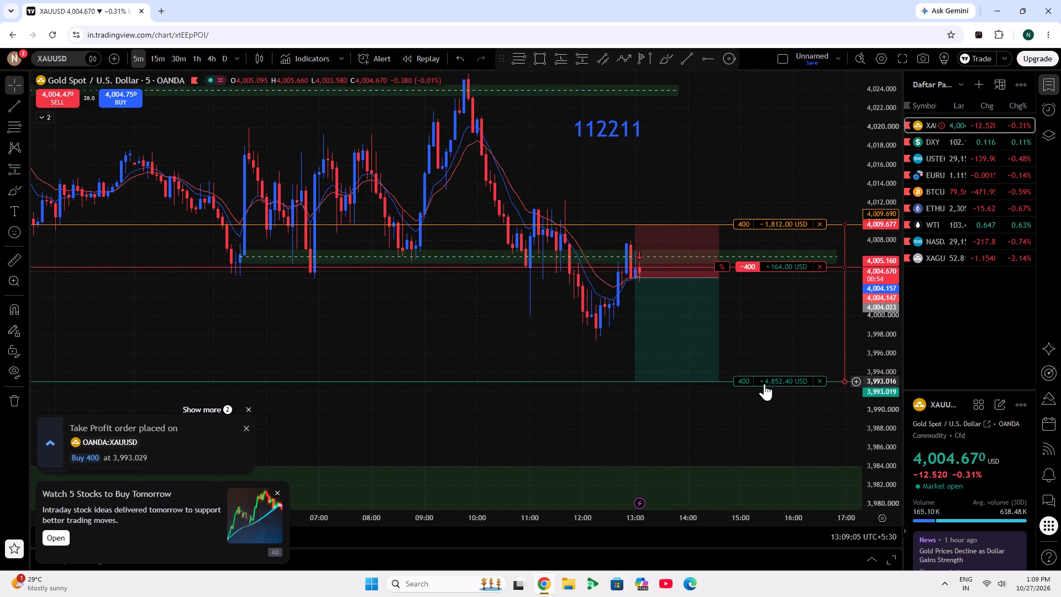
scroll(442, 348, "down", 3)
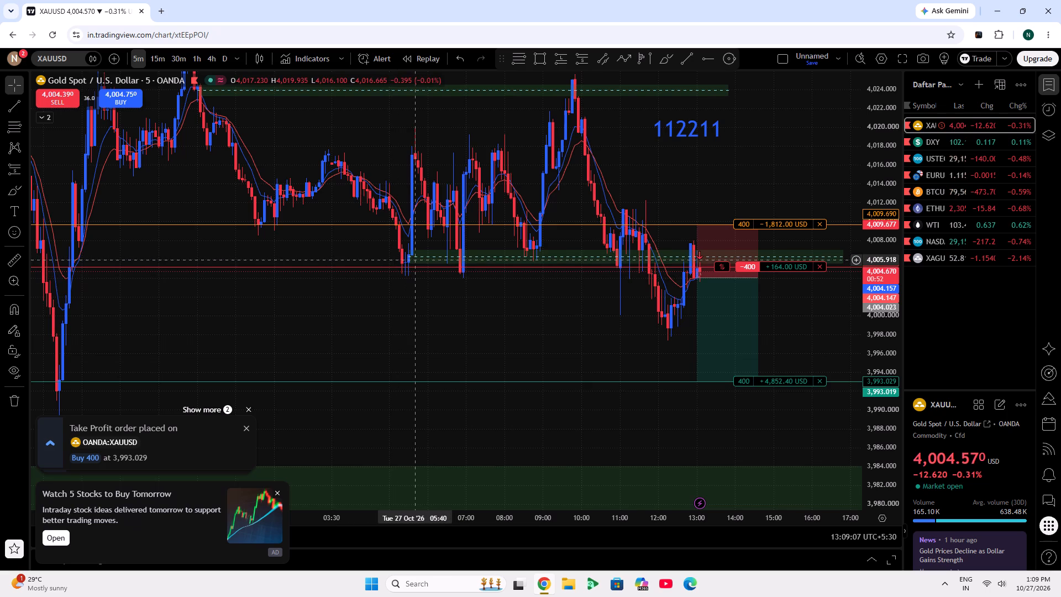
left_click(419, 256)
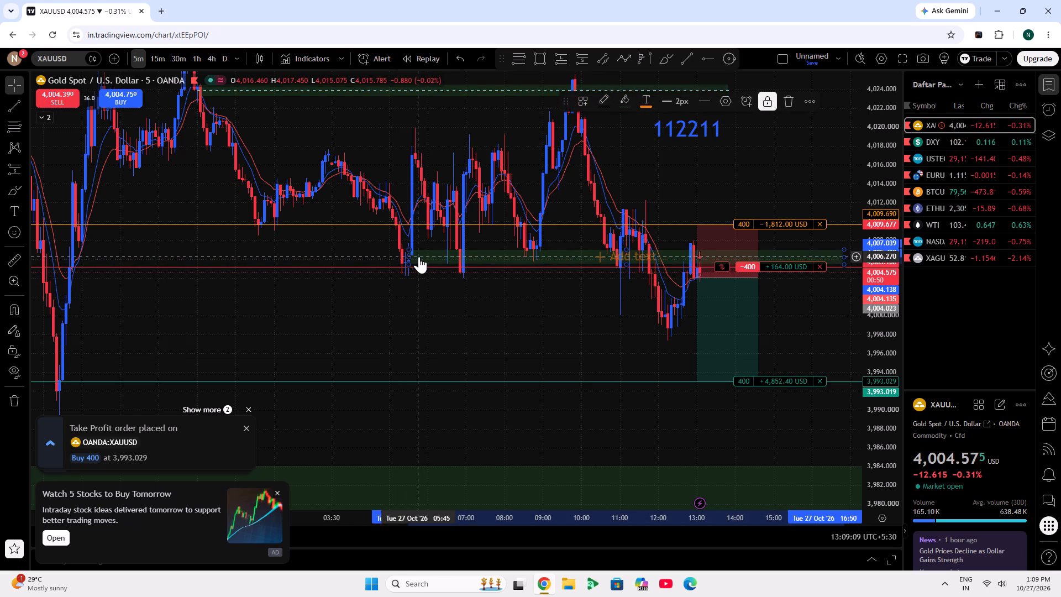
left_click(407, 290)
scroll(461, 317, "up", 6)
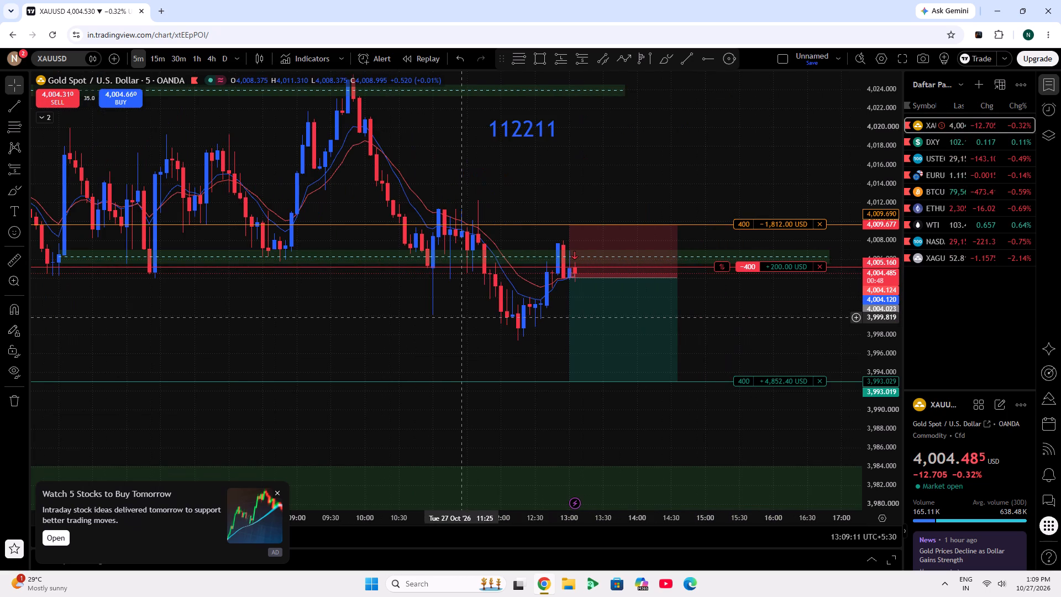
left_click_drag(775, 334, 637, 283)
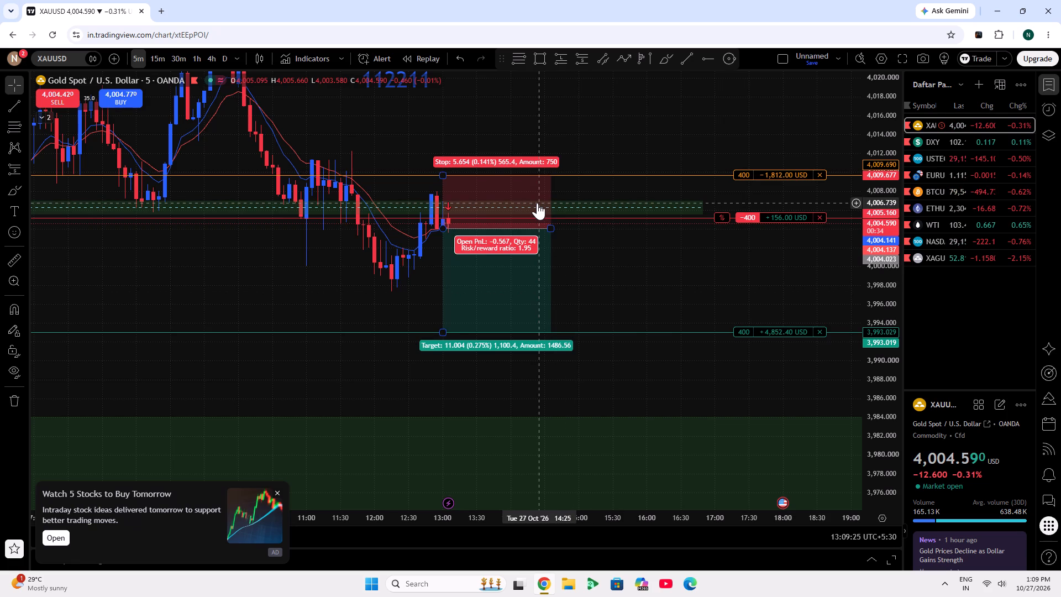
scroll(893, 305, "up", 4)
scroll(868, 300, "down", 1)
scroll(824, 293, "up", 2)
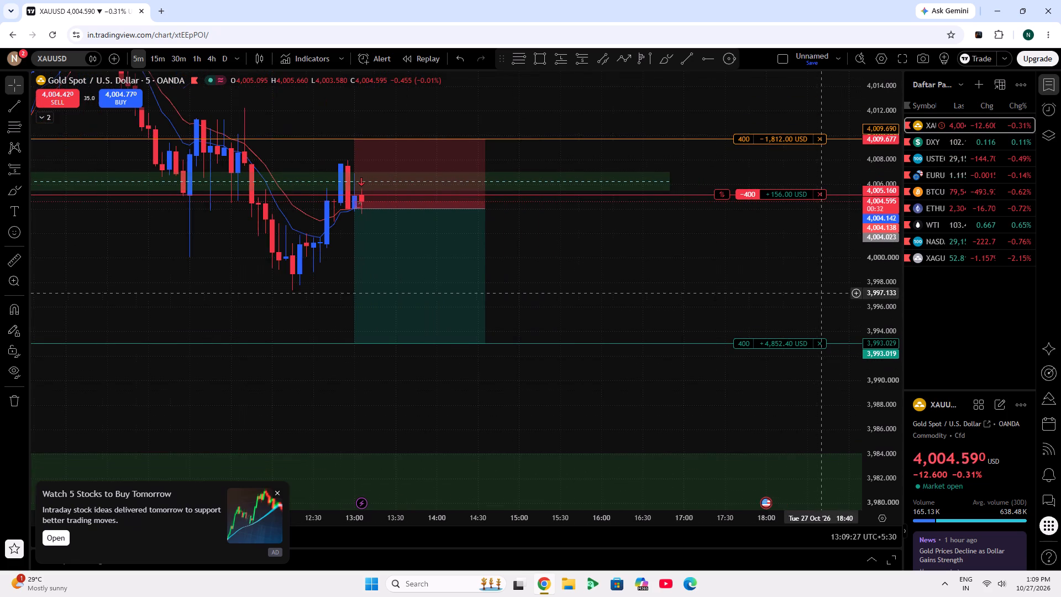
left_click_drag(745, 274, 807, 297)
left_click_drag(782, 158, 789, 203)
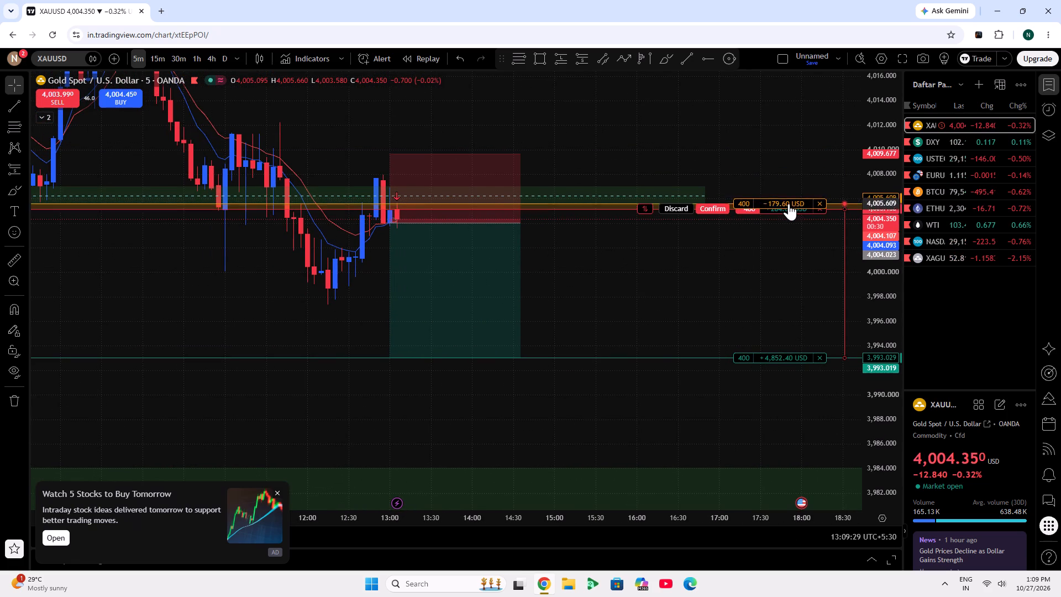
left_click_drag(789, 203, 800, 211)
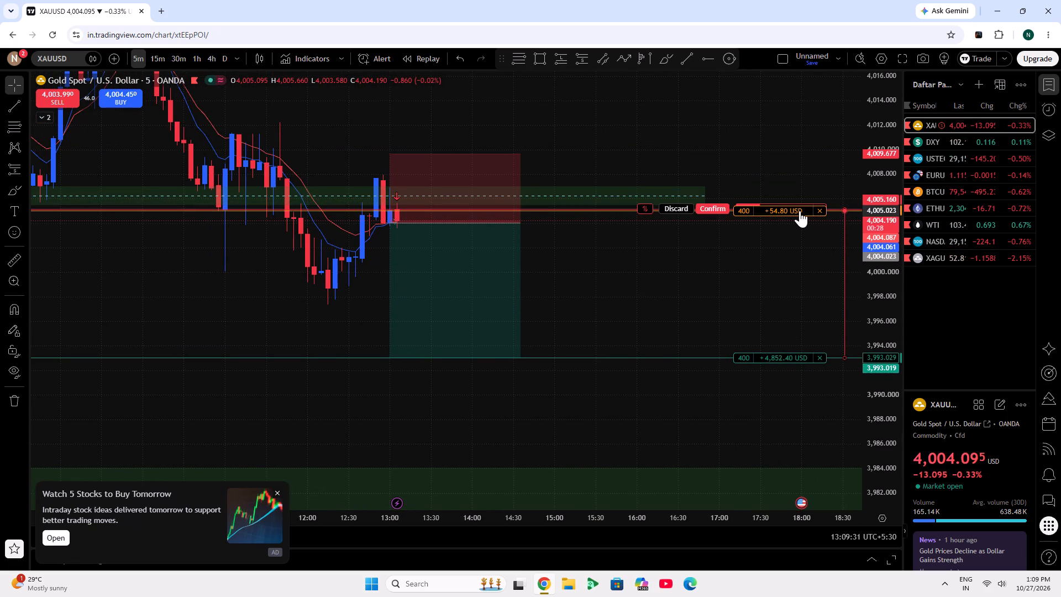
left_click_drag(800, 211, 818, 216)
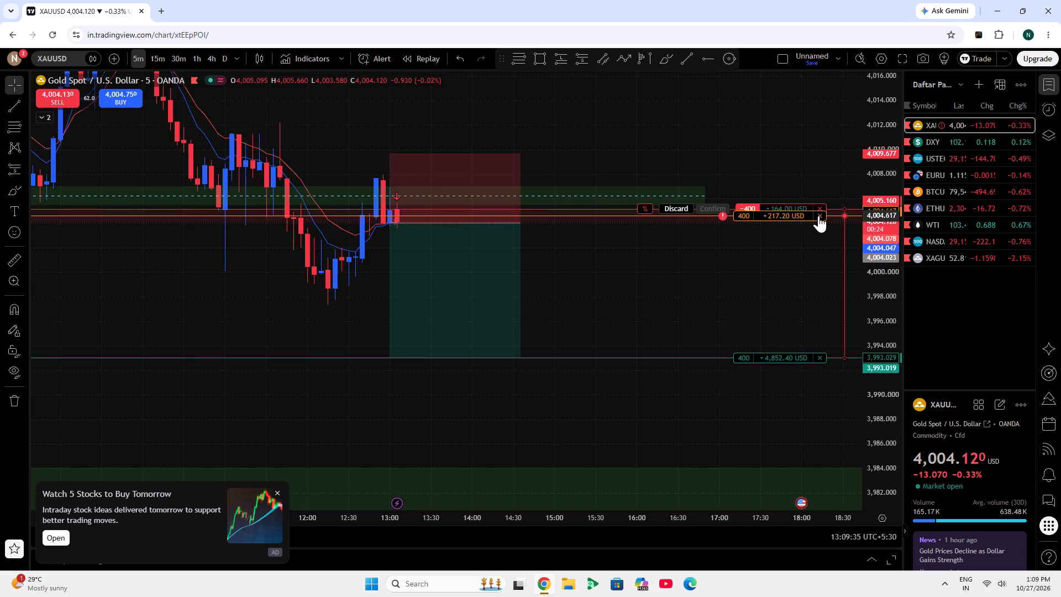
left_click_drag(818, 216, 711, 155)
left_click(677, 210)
Move the short position drawing so its entry sits at about 4,005.065, starting at the 13:00 candle.
left_click(597, 310)
scroll(597, 310, "down", 7)
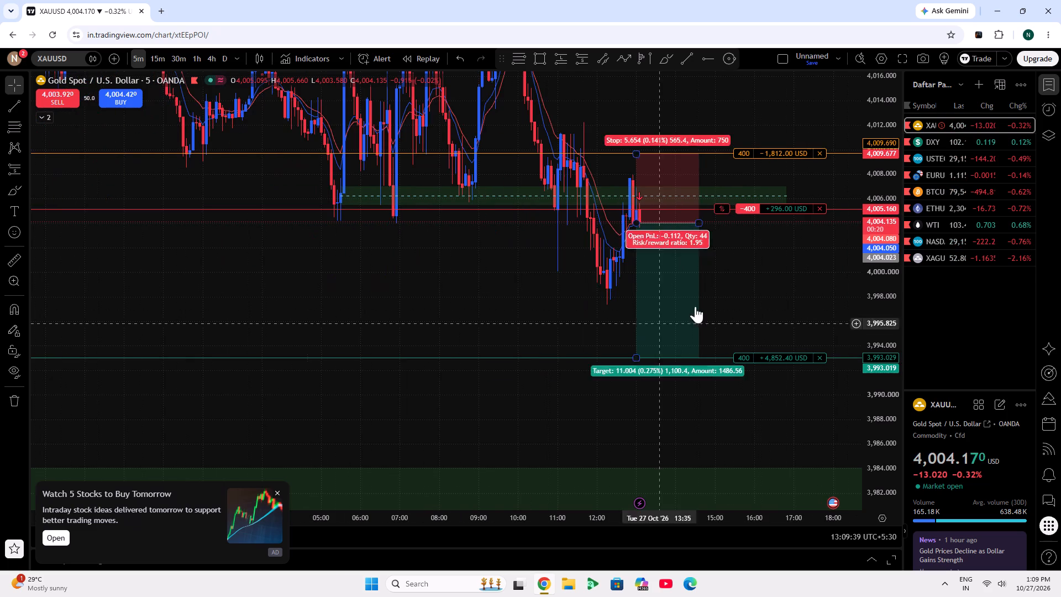
scroll(856, 199, "down", 11)
scroll(629, 386, "up", 5)
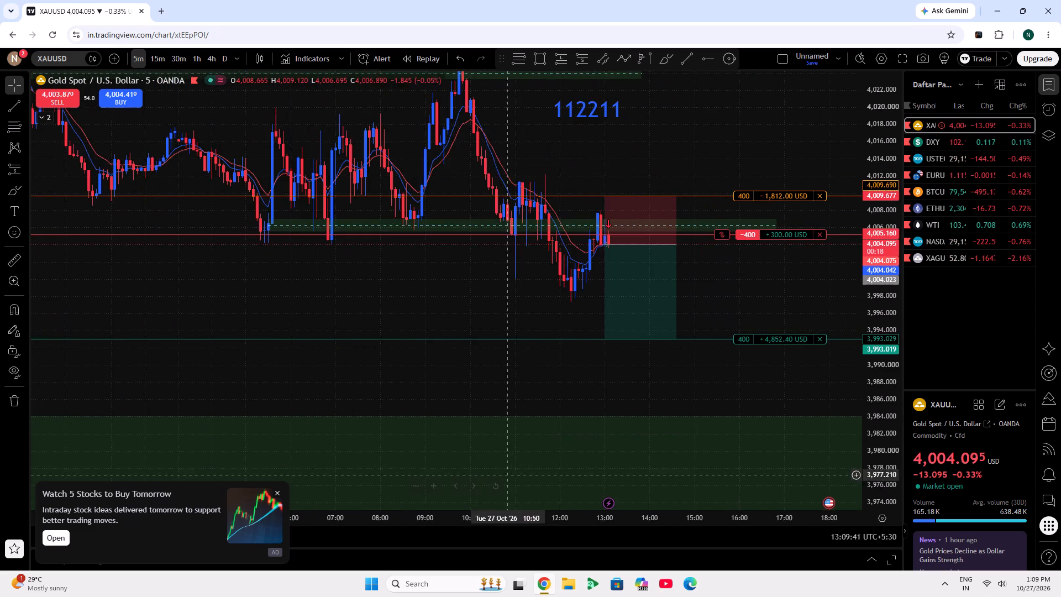
scroll(505, 475, "up", 9)
scroll(899, 341, "up", 5)
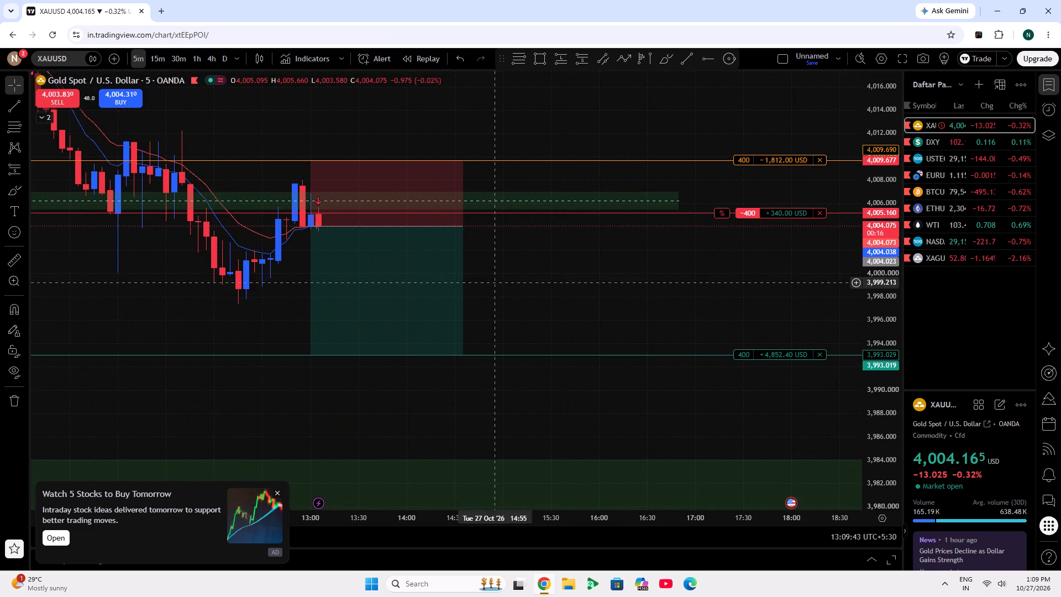
left_click_drag(616, 297, 649, 311)
left_click_drag(437, 297, 442, 284)
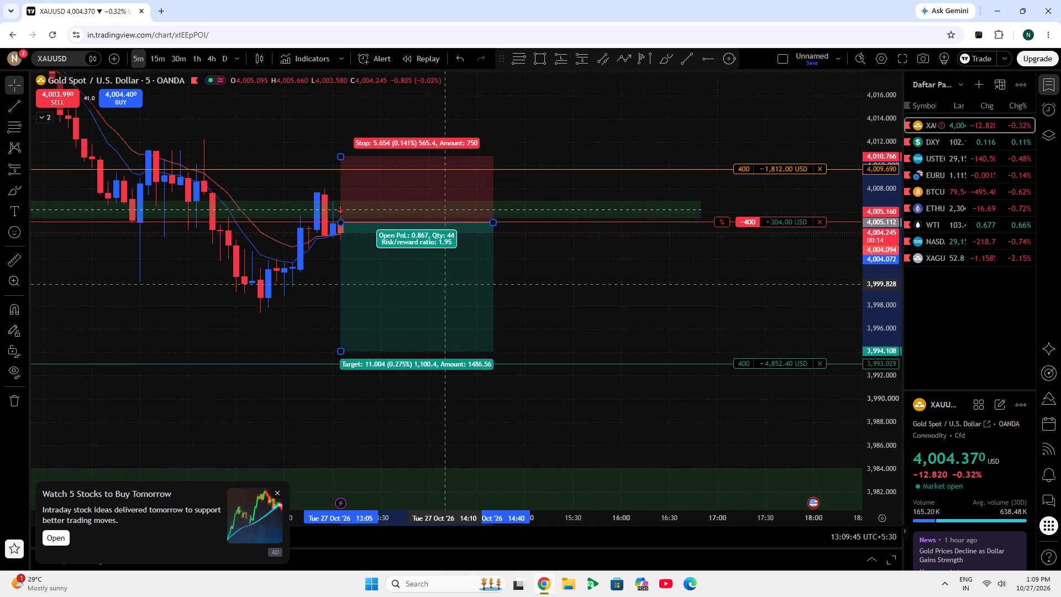
left_click_drag(442, 284, 433, 285)
left_click(508, 286)
left_click_drag(474, 288, 474, 288)
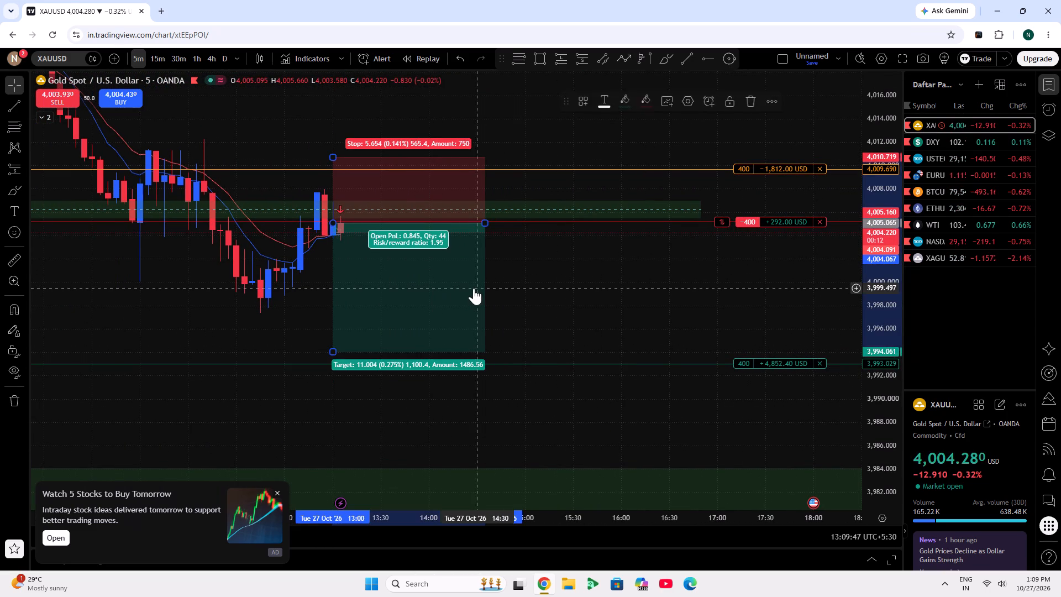
Move the short position drawing to an entry of about 4,005.112 starting at 12:55, and adjust its stop to about 4,010.578.
left_click_drag(474, 288, 476, 290)
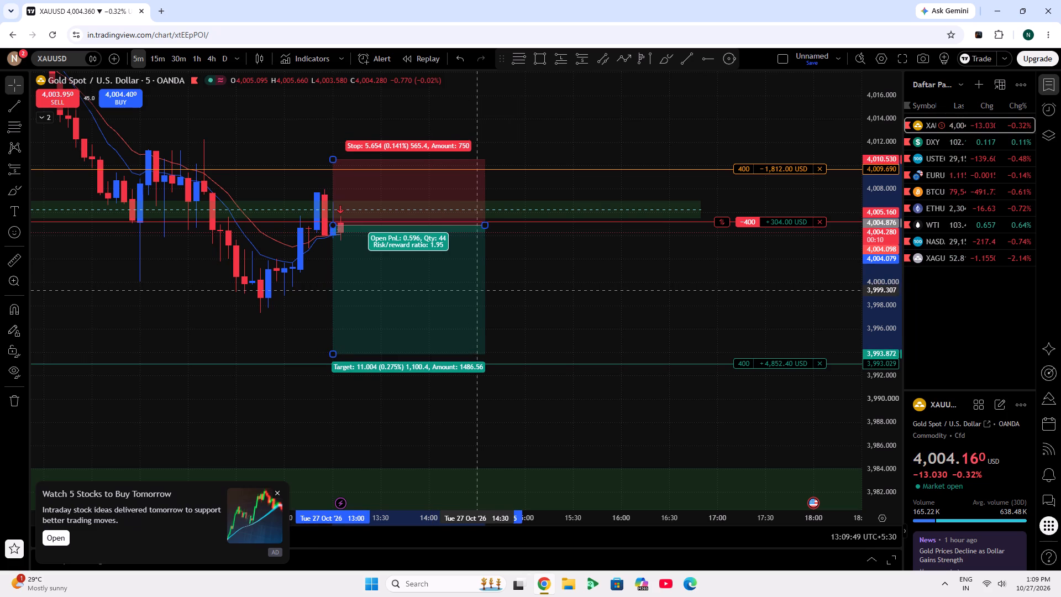
left_click_drag(476, 290, 469, 287)
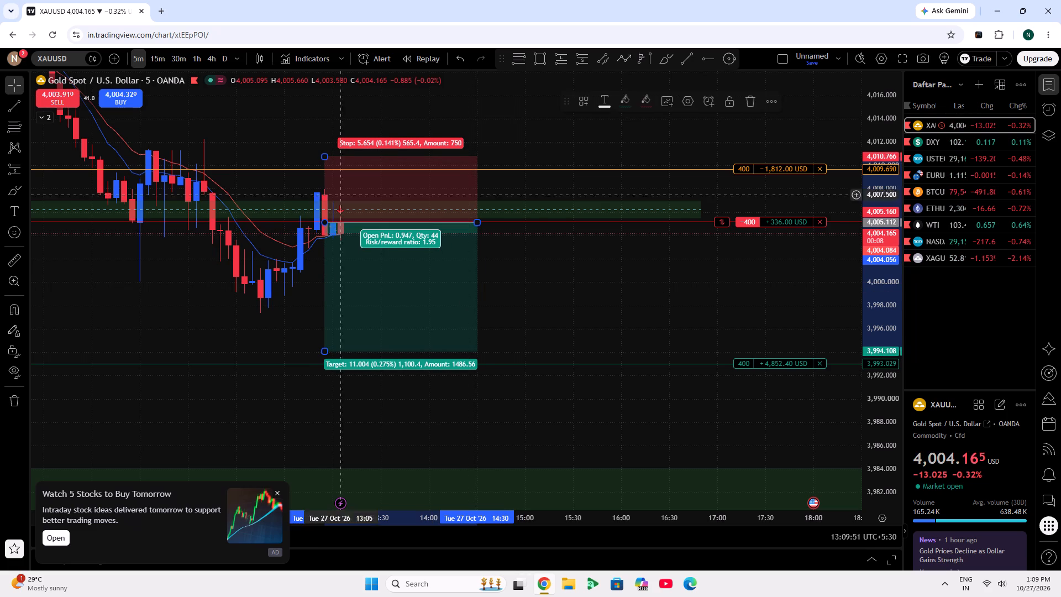
left_click_drag(324, 153, 329, 161)
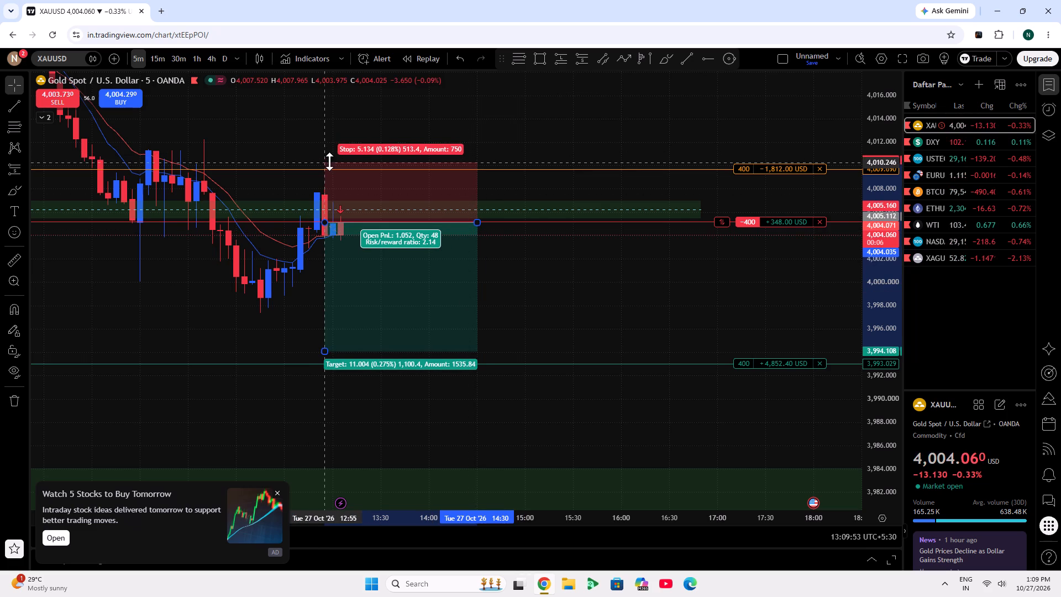
left_click_drag(329, 161, 338, 159)
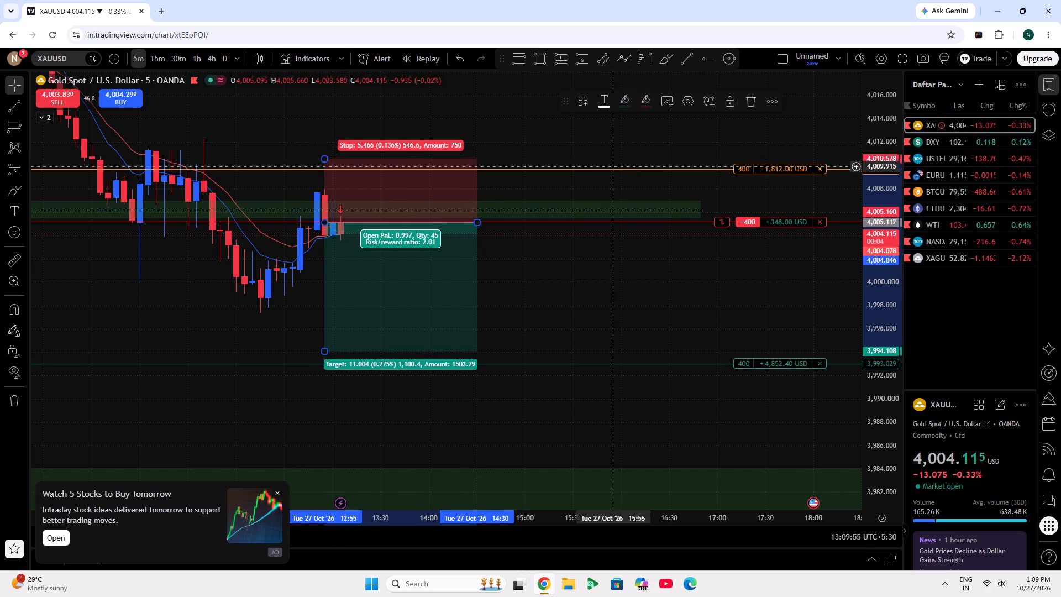
Move the XAUUSD short's stop loss order to 4,010.625, in line with the drawing's stop.
left_click_drag(755, 172, 727, 158)
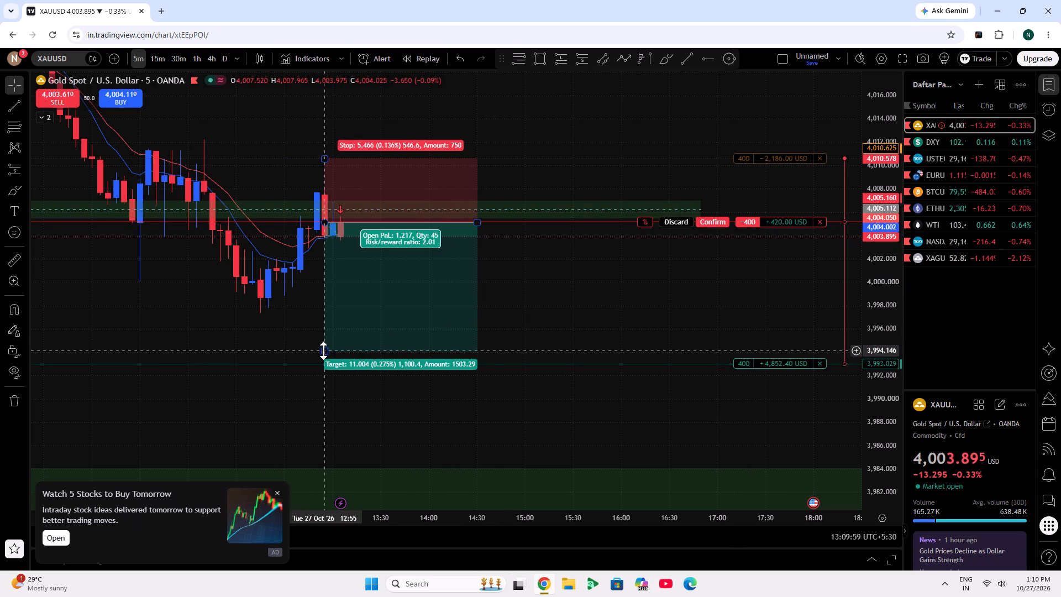
Adjust the short position drawing's target to about 3,994.903.
left_click_drag(323, 350, 330, 344)
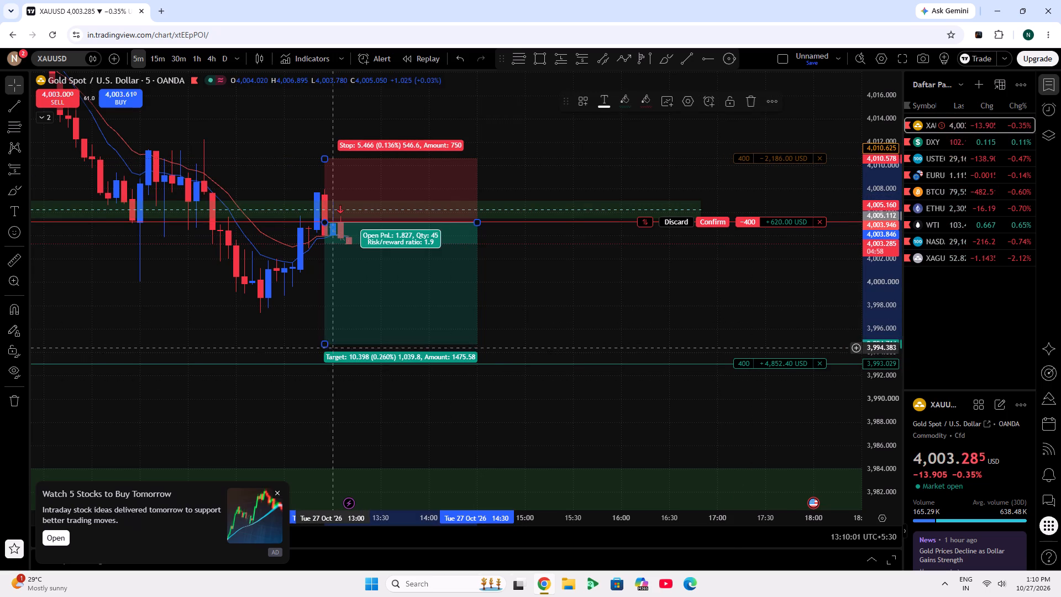
left_click_drag(323, 343, 333, 342)
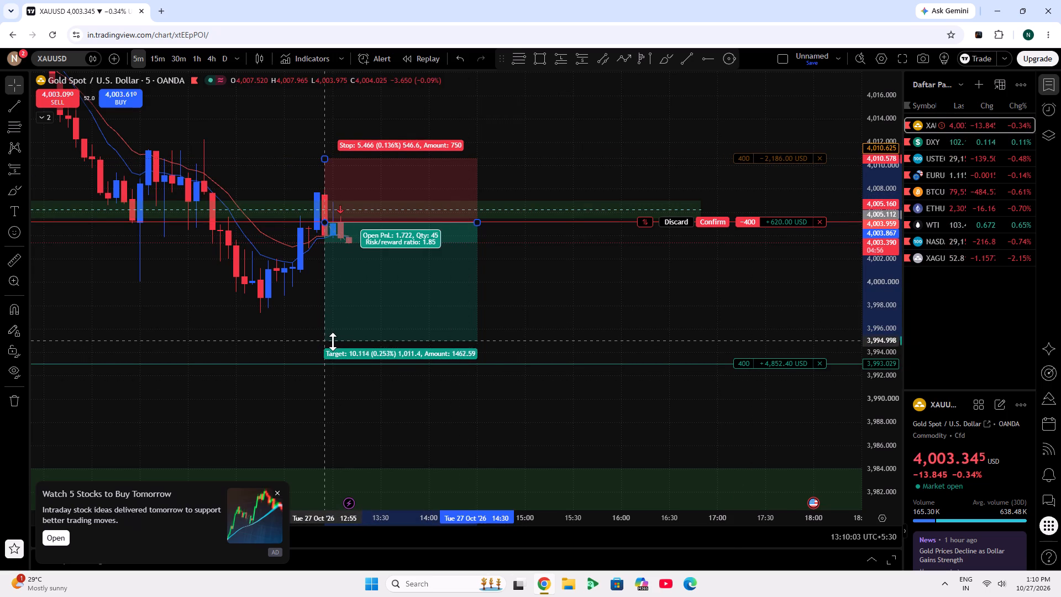
left_click_drag(333, 342, 331, 342)
Move the XAUUSD short's take profit order to 3,994.951 and confirm the stop loss and take profit changes.
left_click_drag(757, 369, 749, 364)
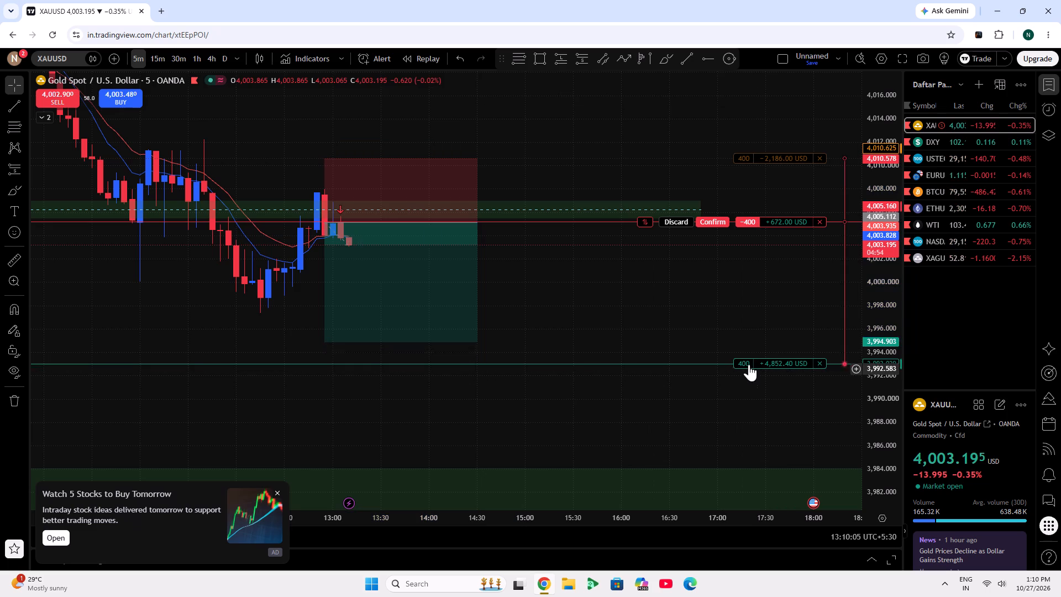
left_click_drag(749, 364, 718, 339)
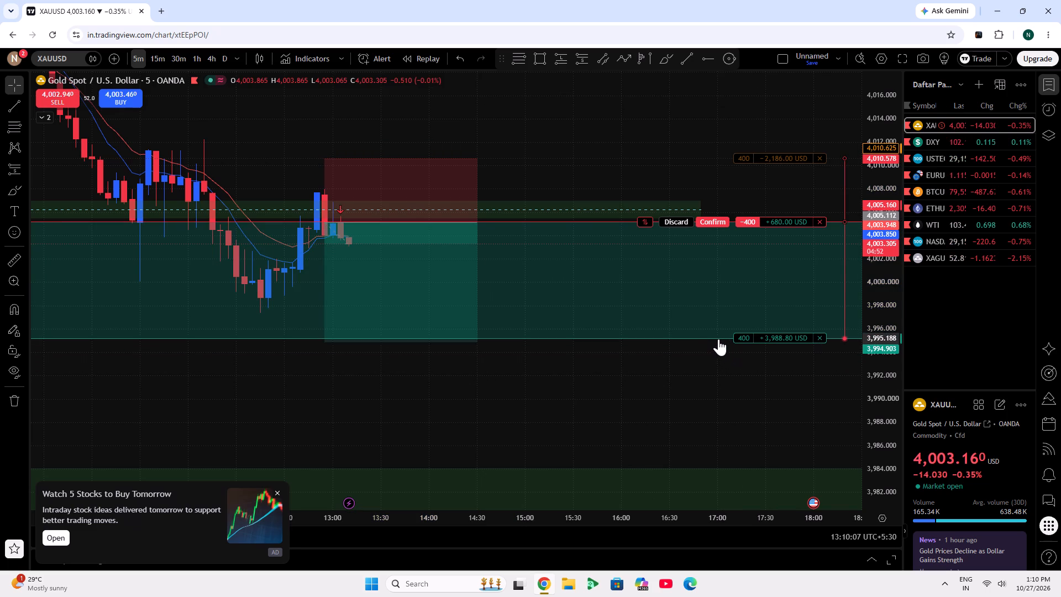
left_click_drag(718, 339, 719, 341)
left_click(712, 222)
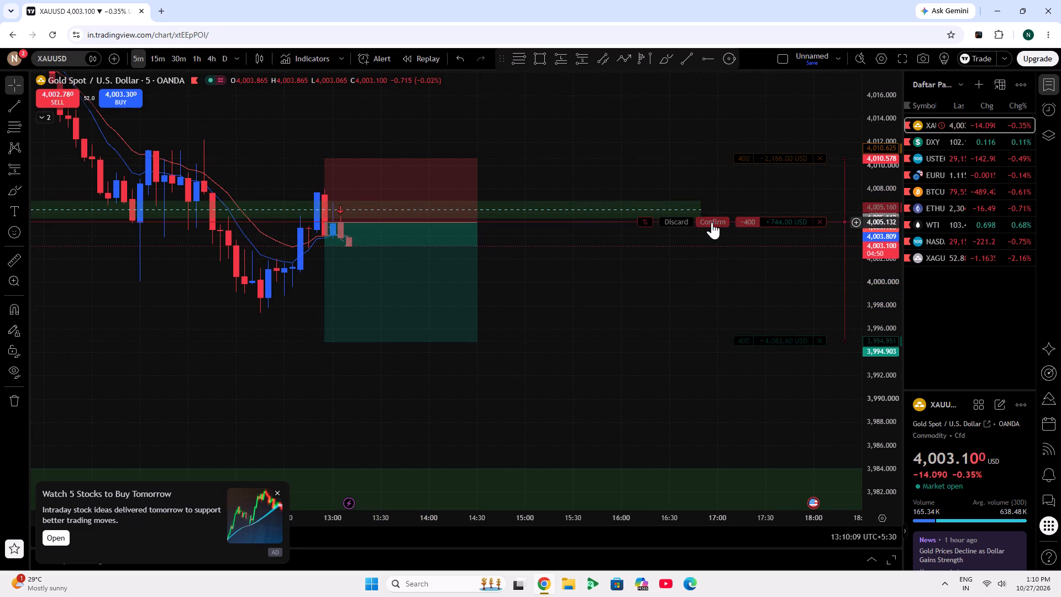
Examine the XAUUSD price action around the short position, its stop loss and its take profit levels.
scroll(746, 289, "down", 6)
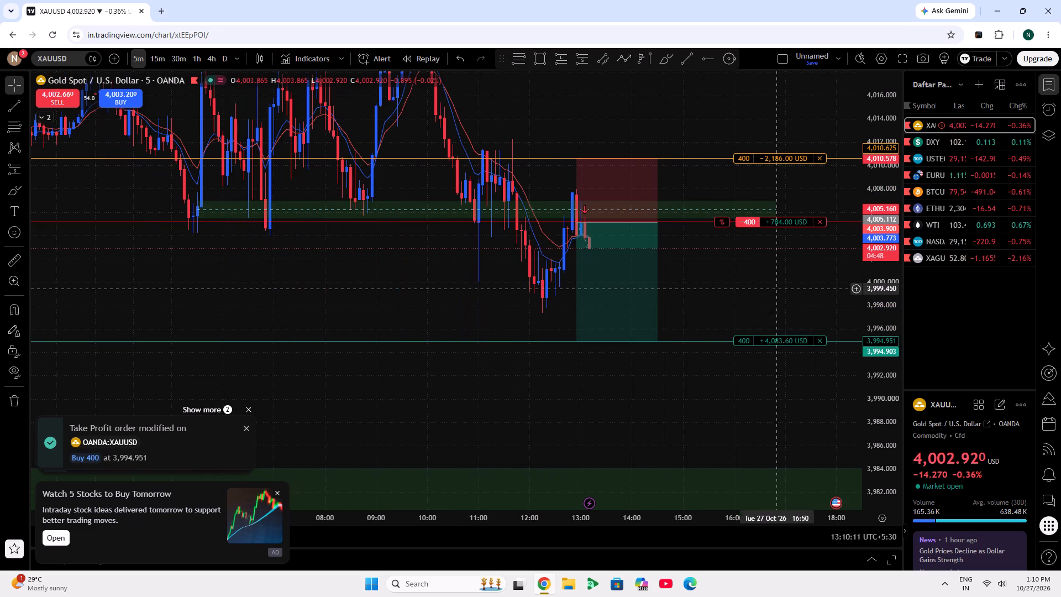
scroll(704, 352, "up", 8)
scroll(623, 0, "down", 9)
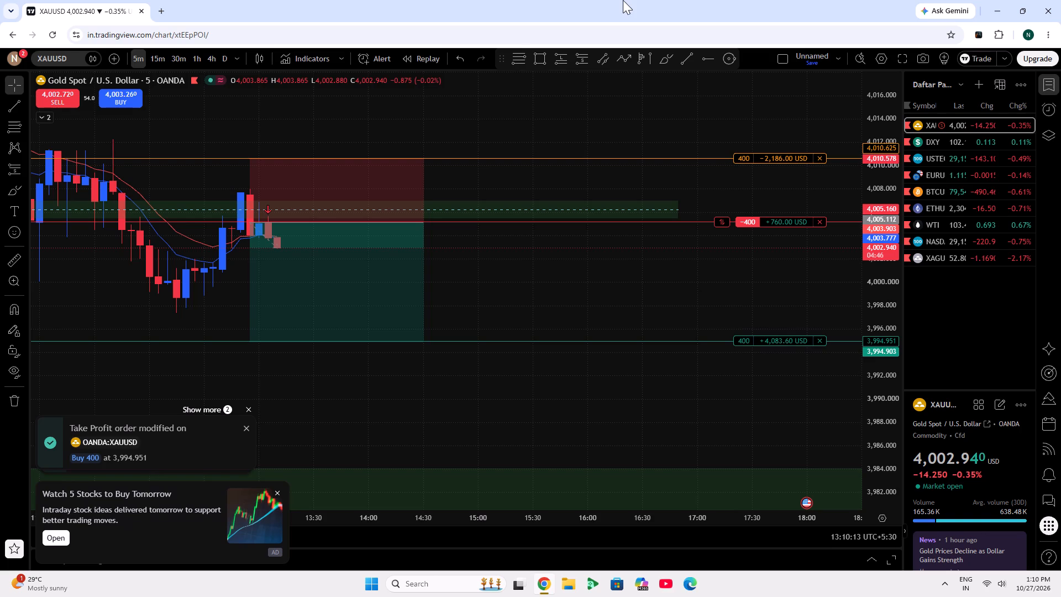
scroll(670, 279, "down", 4)
scroll(870, 328, "down", 3)
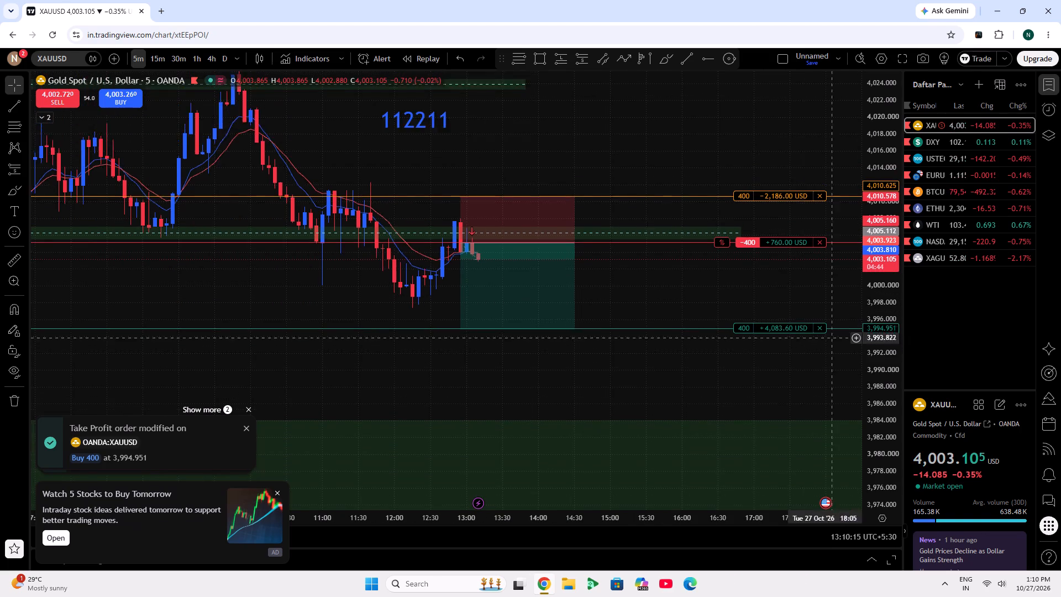
scroll(778, 349, "up", 5)
left_click_drag(666, 286, 872, 281)
scroll(895, 328, "up", 6)
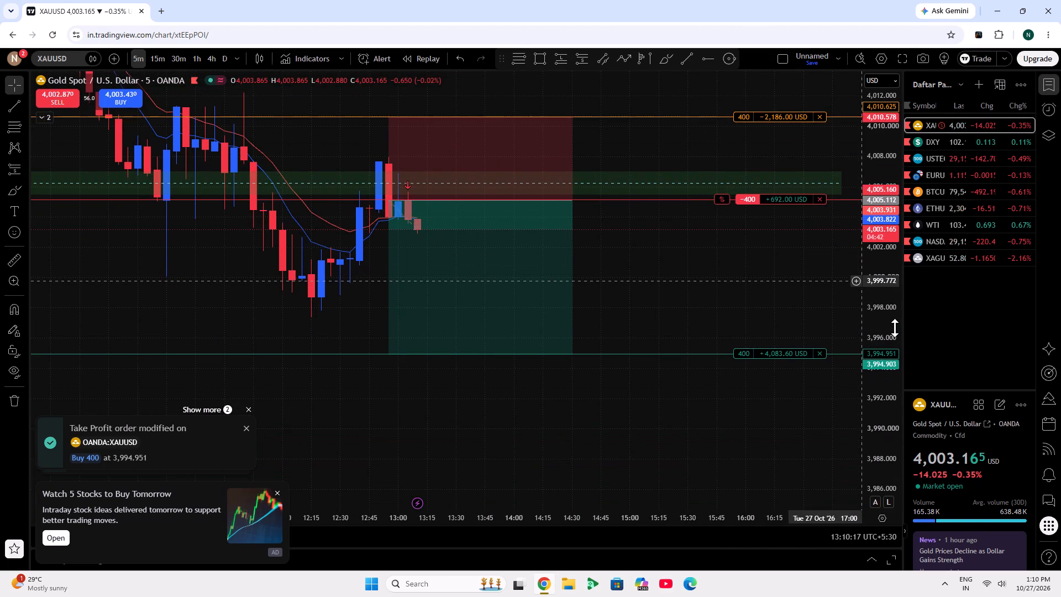
Measure the price move from the short's entry line down to the current XAUUSD price.
left_click(18, 264)
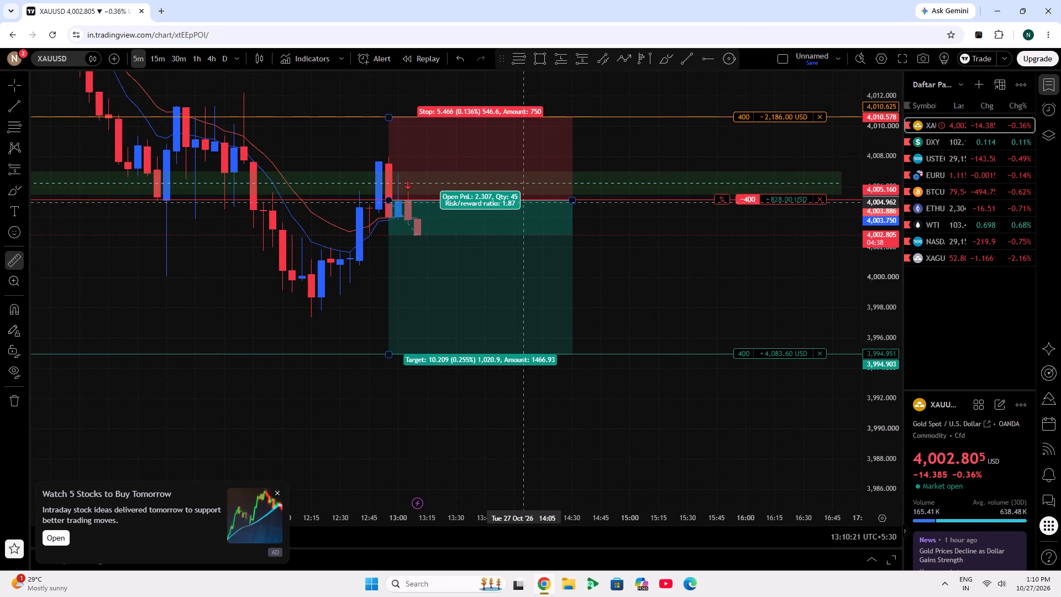
left_click(512, 199)
left_click(526, 235)
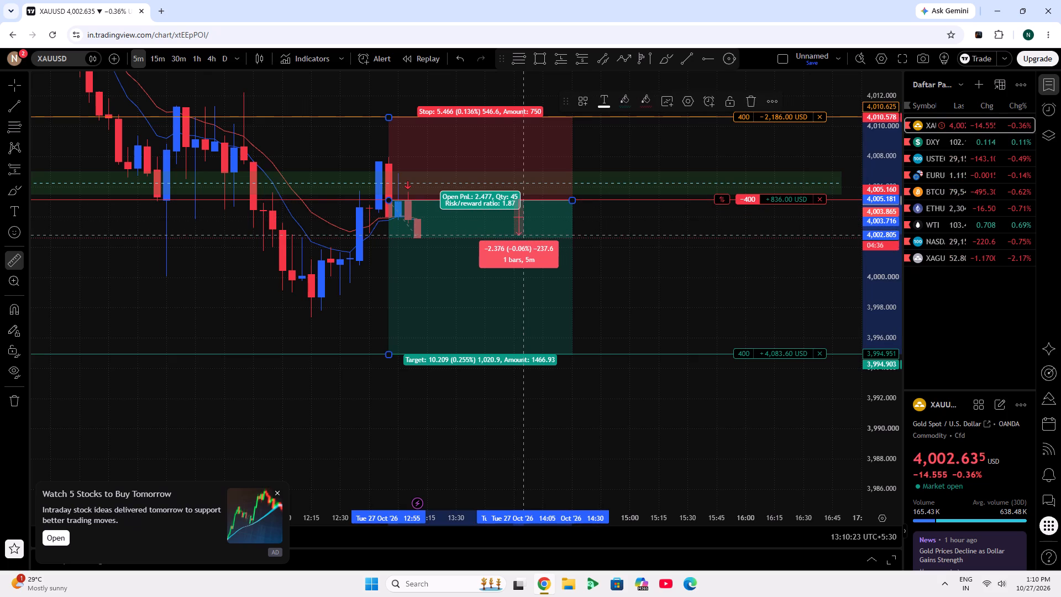
left_click(659, 263)
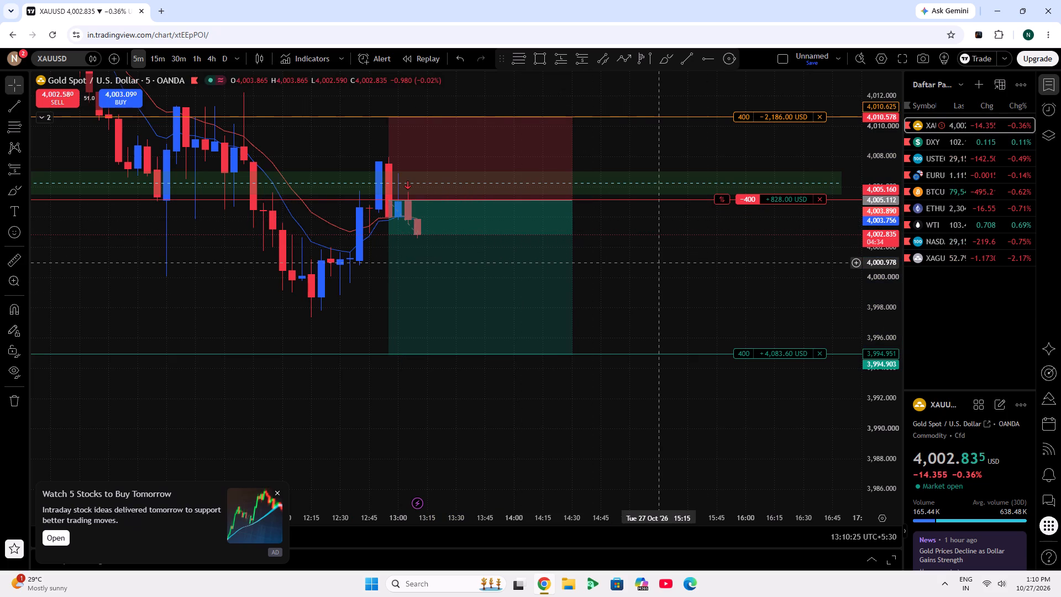
Dismiss the advertisement covering the chart's corner.
left_click(278, 489)
Examine recent XAUUSD candles relative to the green zone and the short position's entry and target.
scroll(337, 233, "down", 6)
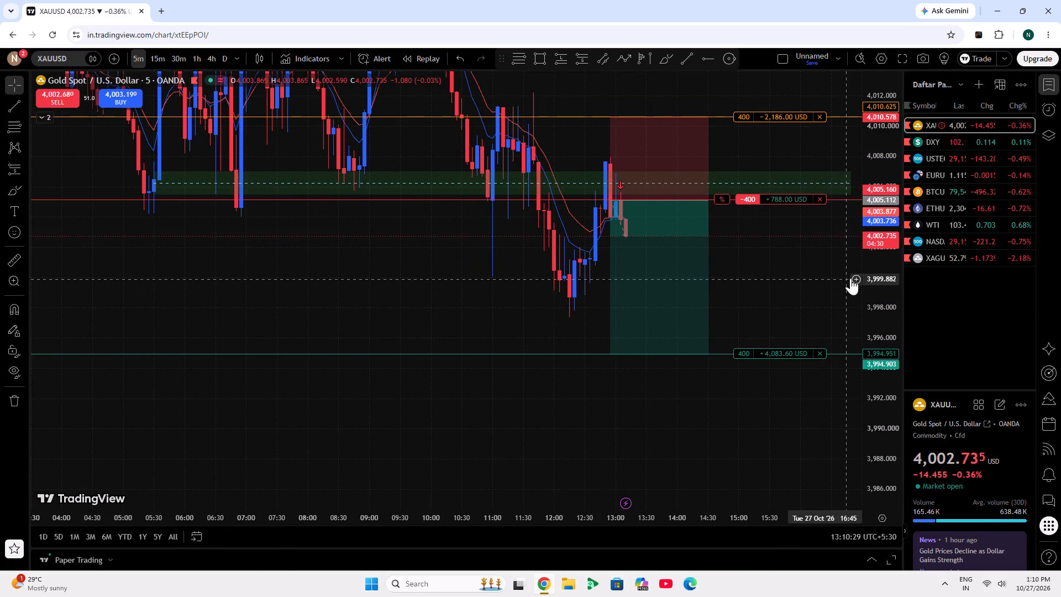
scroll(864, 280, "down", 5)
scroll(760, 368, "up", 6)
scroll(879, 405, "up", 2)
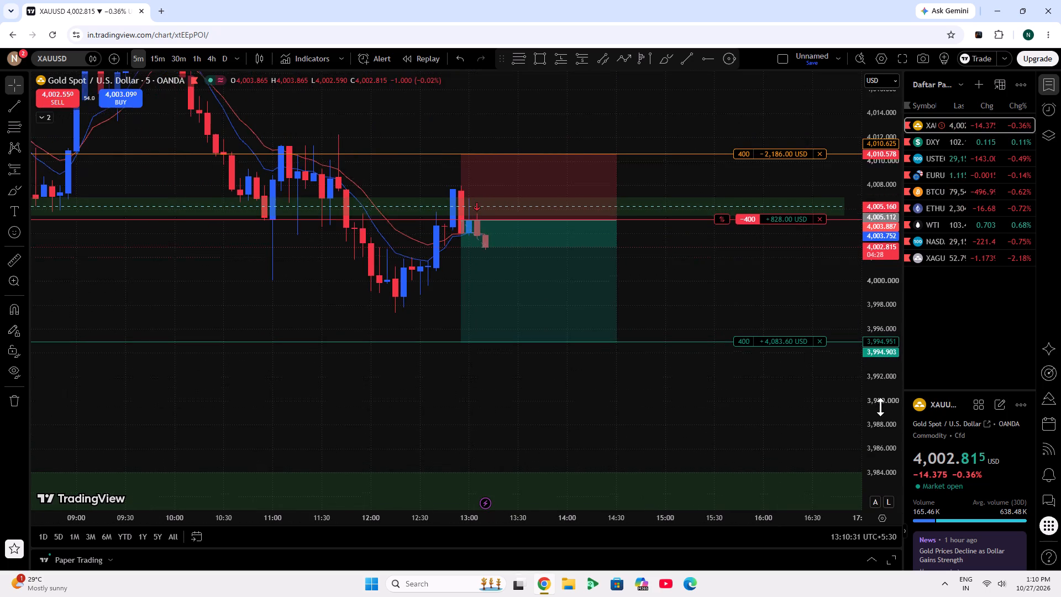
scroll(880, 407, "up", 10)
left_click_drag(689, 272, 828, 365)
scroll(710, 333, "down", 6)
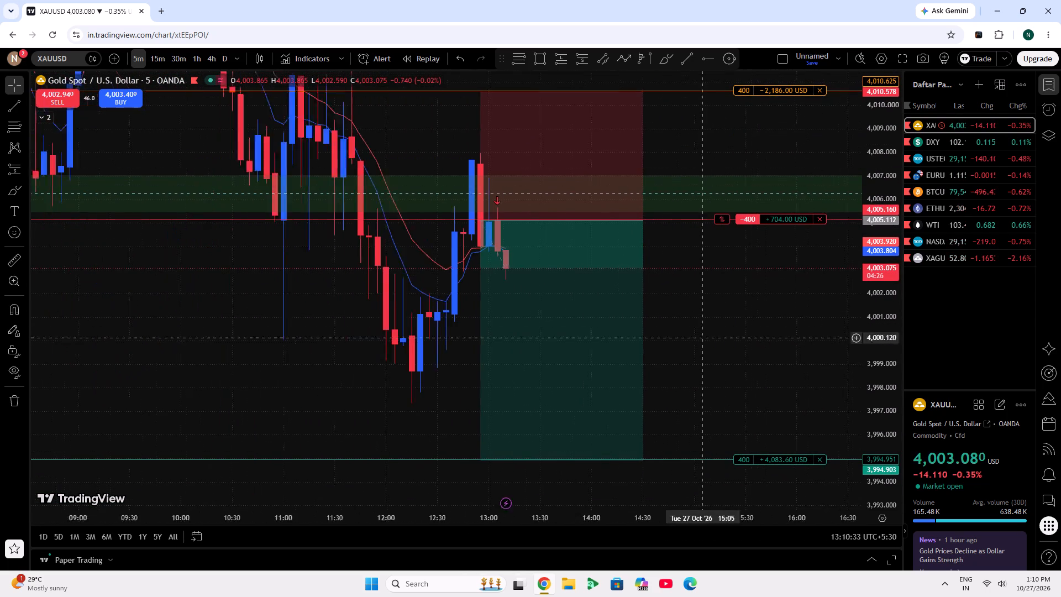
scroll(863, 336, "down", 6)
scroll(790, 376, "up", 6)
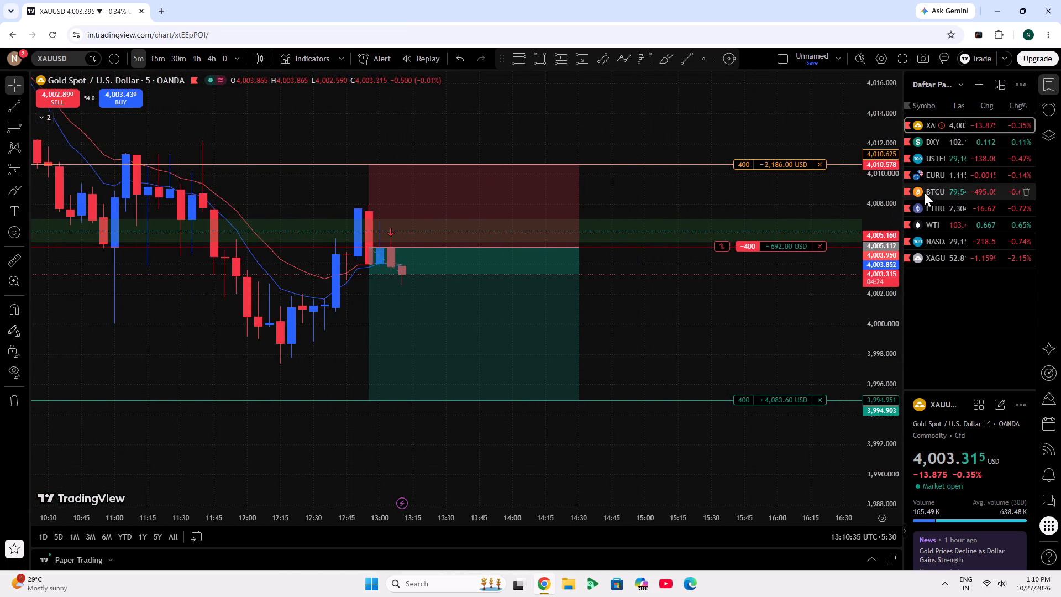
Switch the chart to BTCUSD and delete the old long position drawing that starts at 10:25.
left_click(924, 192)
scroll(734, 234, "down", 6)
scroll(874, 329, "down", 6)
left_click_drag(809, 317, 685, 312)
left_click(469, 331)
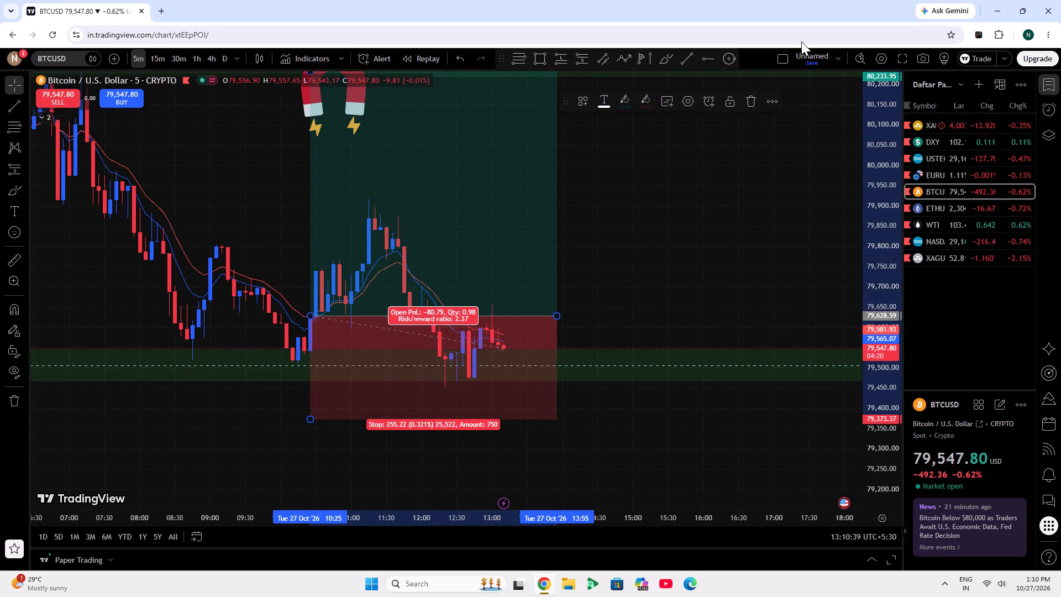
left_click(757, 110)
Delete the magnet sticker above the BTCUSD candles.
double_click(362, 85)
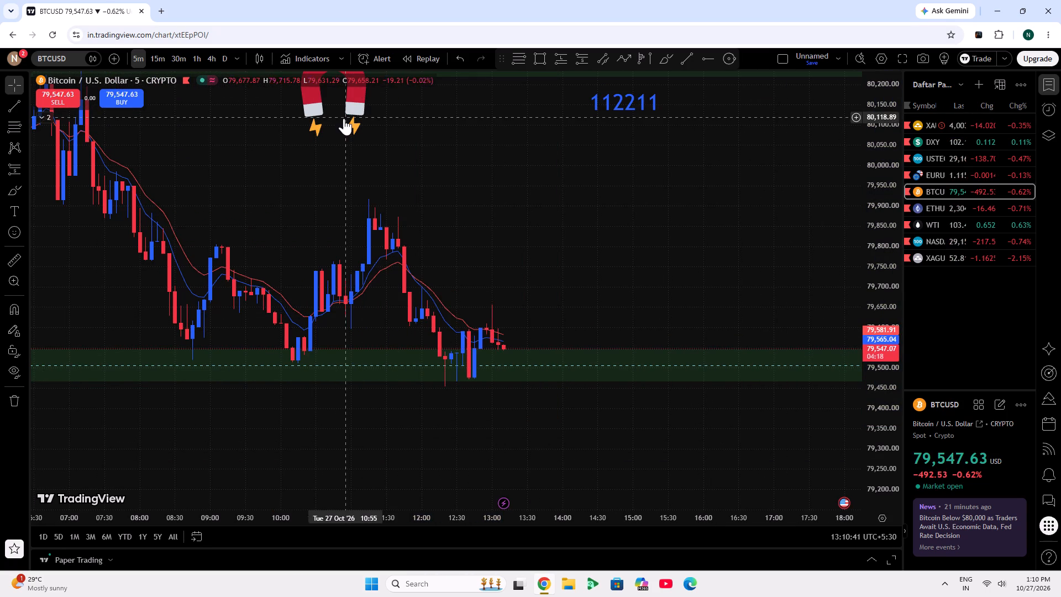
left_click(344, 118)
left_click(633, 104)
left_click(642, 101)
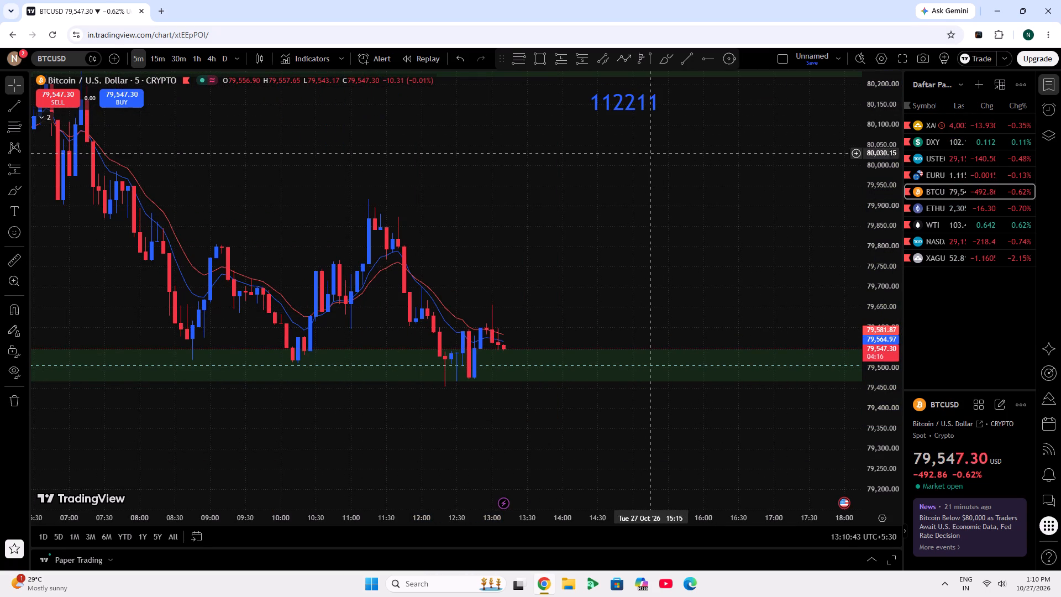
Draw a BTCUSD long position from the 12:55 candle with entry about 79,601.51, stop about 79,400.84 and target about 80,006.95.
left_click(554, 56)
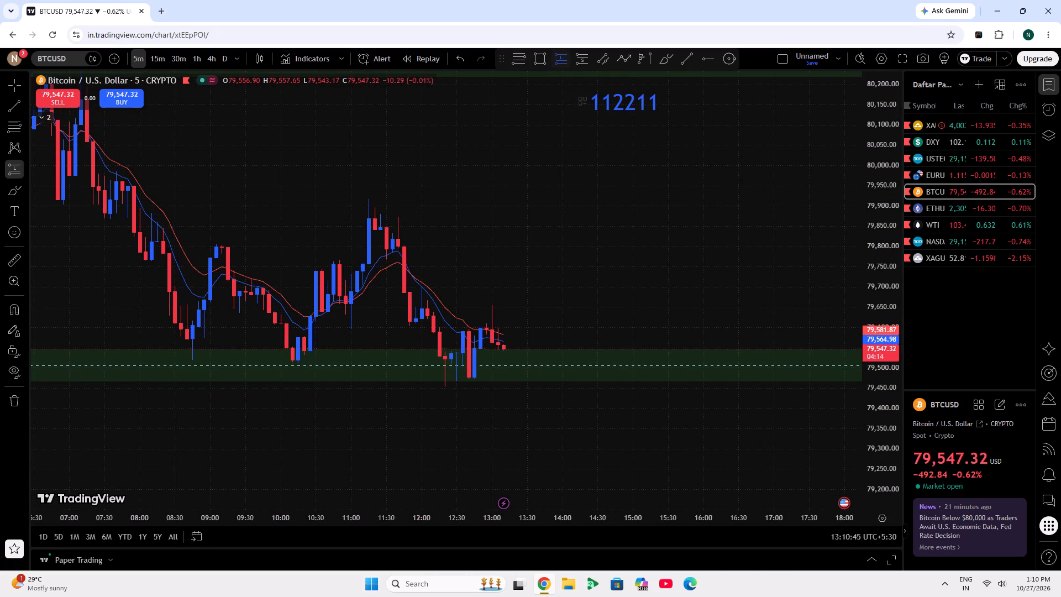
left_click(485, 327)
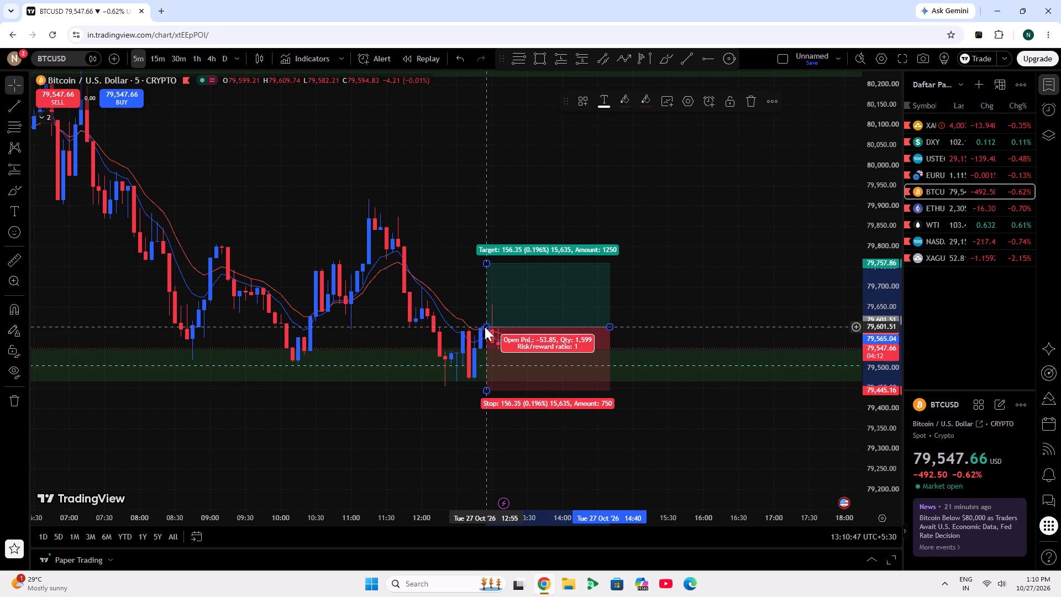
left_click_drag(486, 394, 492, 397)
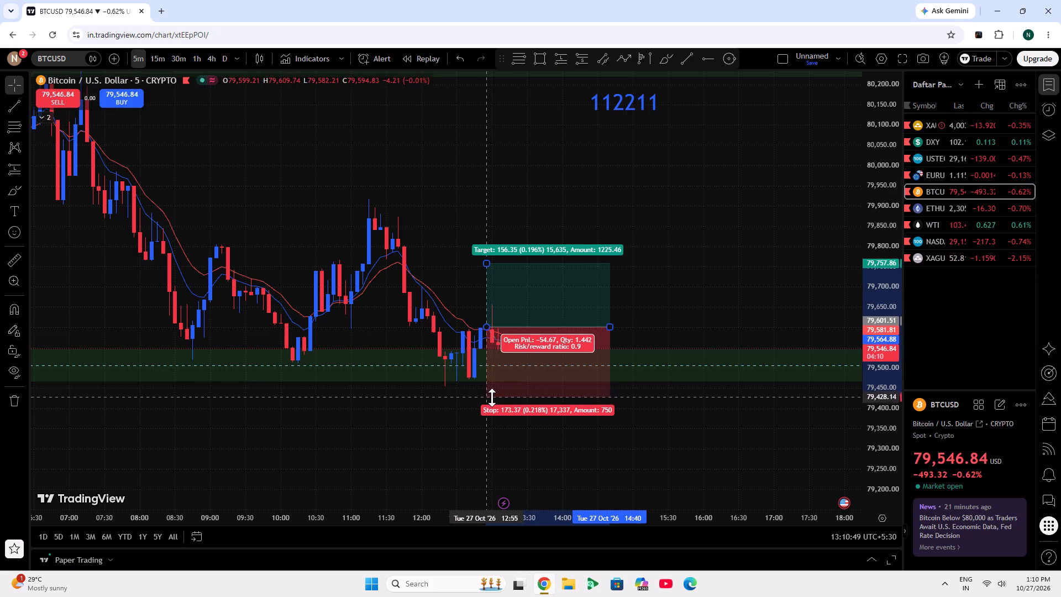
left_click_drag(492, 397, 509, 408)
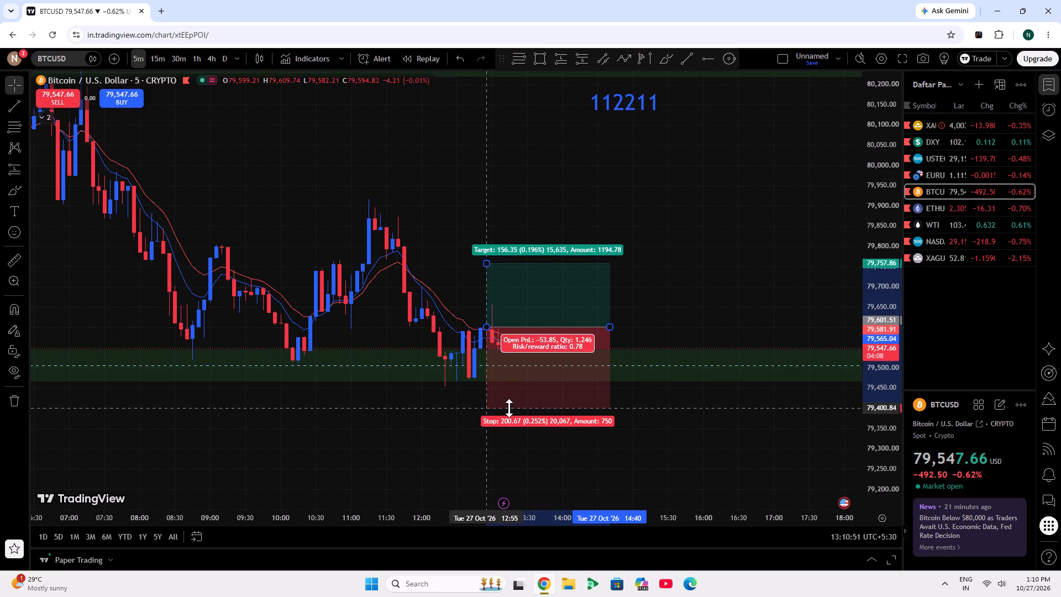
left_click_drag(509, 408, 510, 408)
left_click_drag(484, 266, 484, 226)
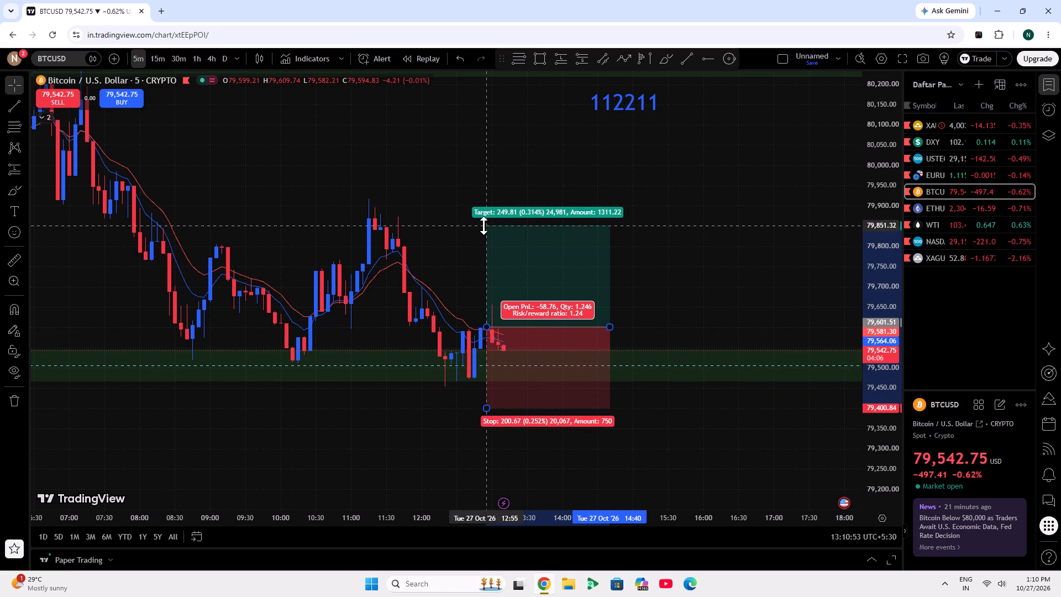
left_click_drag(484, 226, 462, 166)
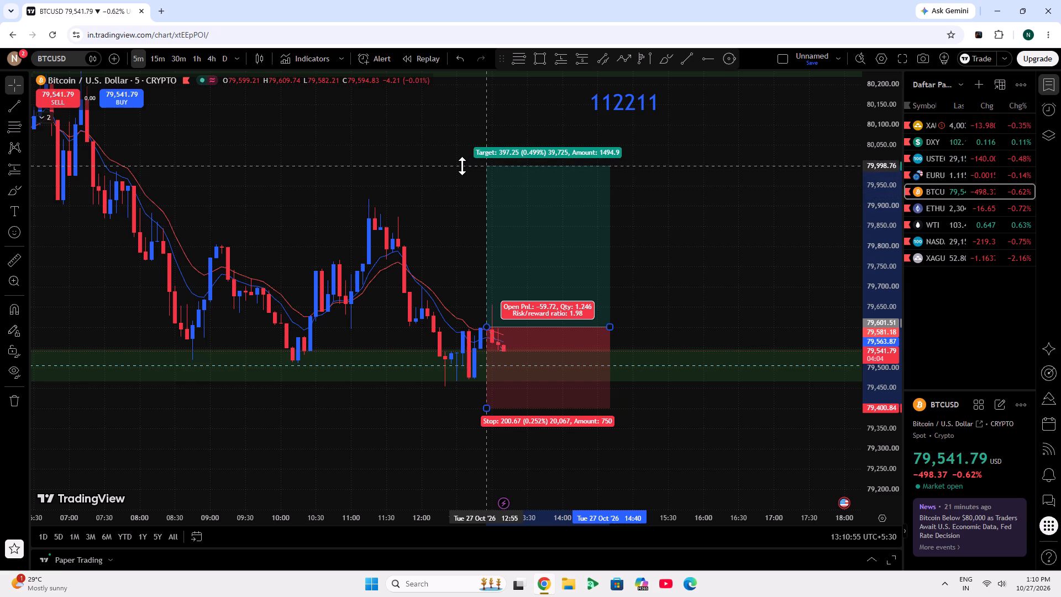
left_click_drag(462, 166, 463, 163)
left_click(672, 288)
Buy 2 units of BTCUSD at market.
left_click(153, 101)
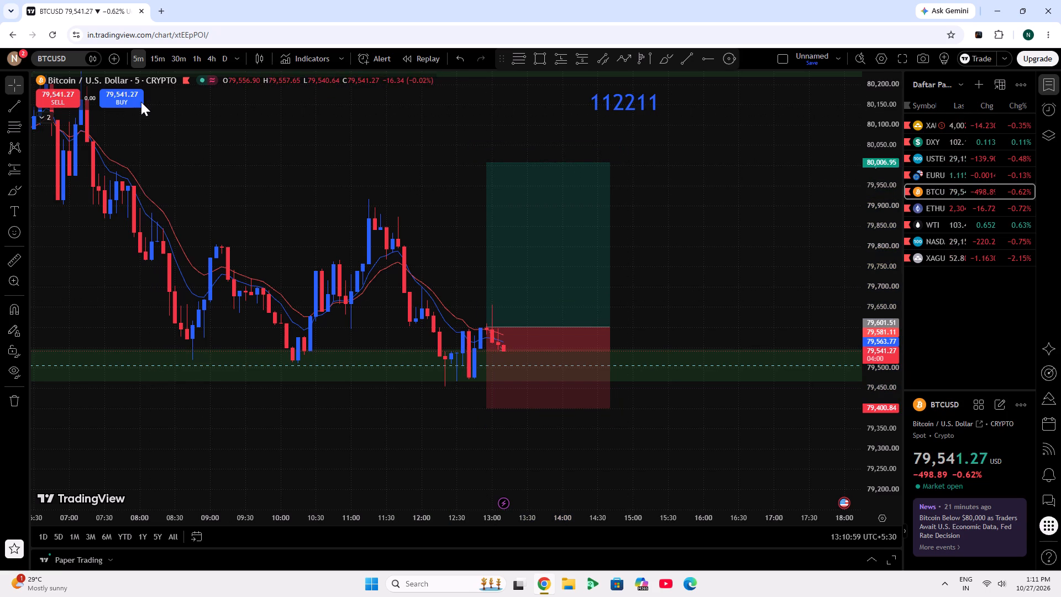
left_click(141, 102)
left_click(569, 479)
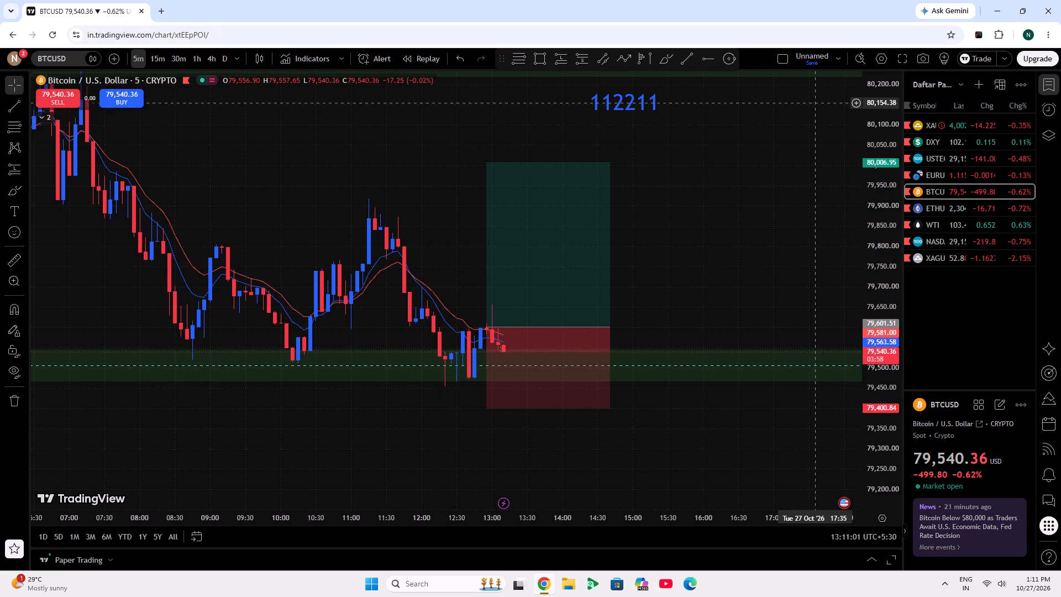
Set the BTCUSD long's stop loss to 79,402.20 and take profit to 80,008.31, and confirm both.
left_click_drag(736, 350, 746, 396)
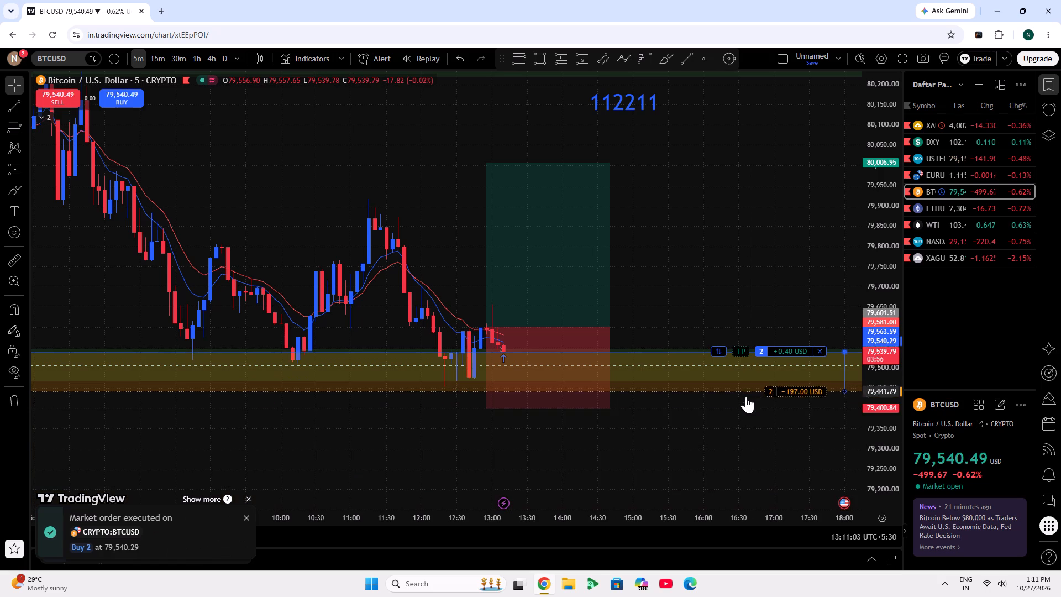
left_click_drag(746, 396, 744, 407)
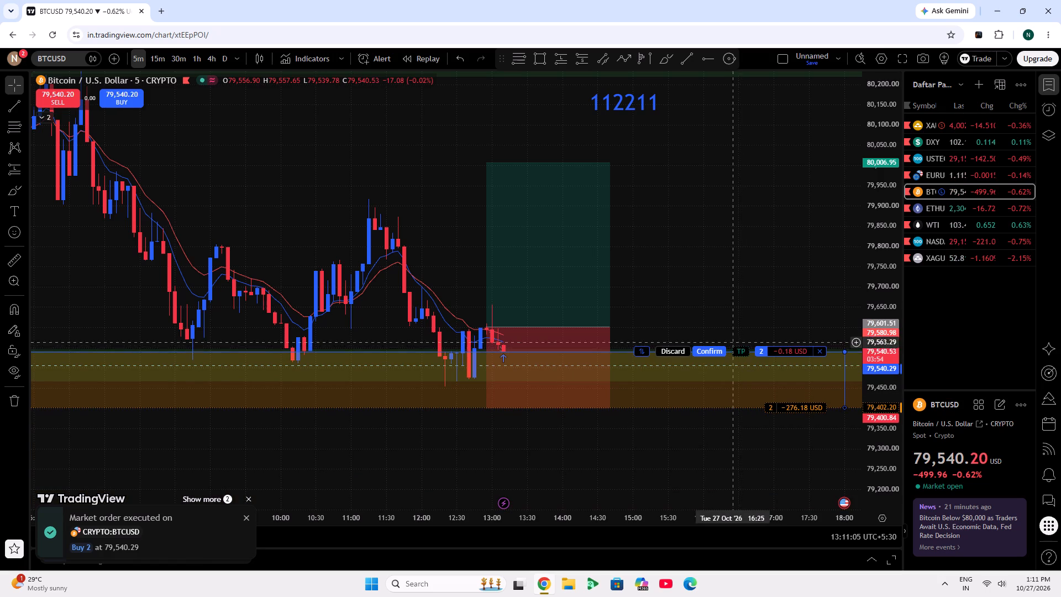
left_click_drag(740, 352, 711, 162)
left_click(732, 347)
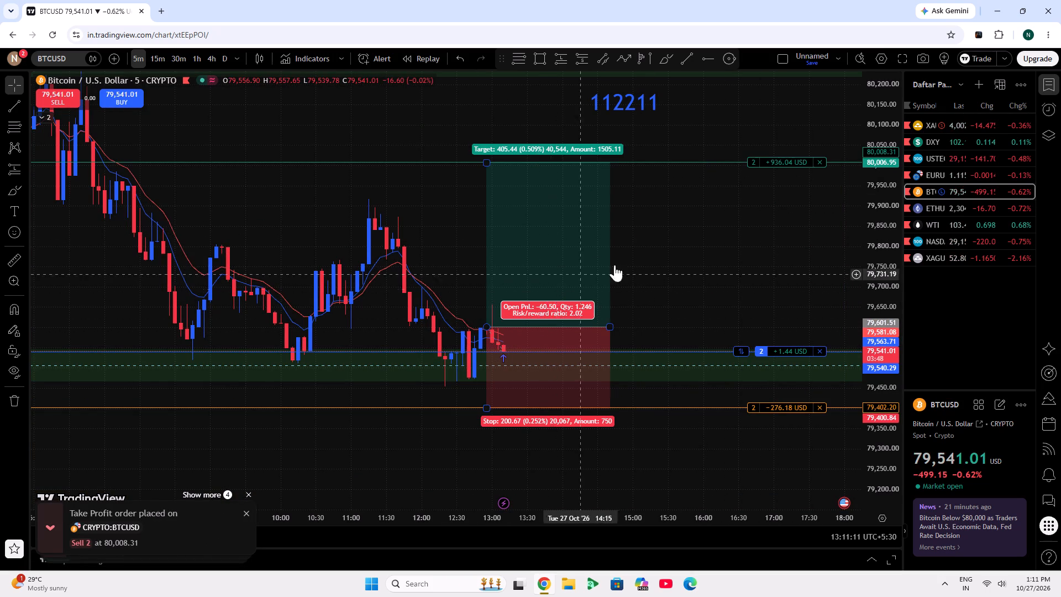
Switch the chart from BTCUSD to XAUUSD using the watchlist.
left_click(932, 127)
left_click(925, 131)
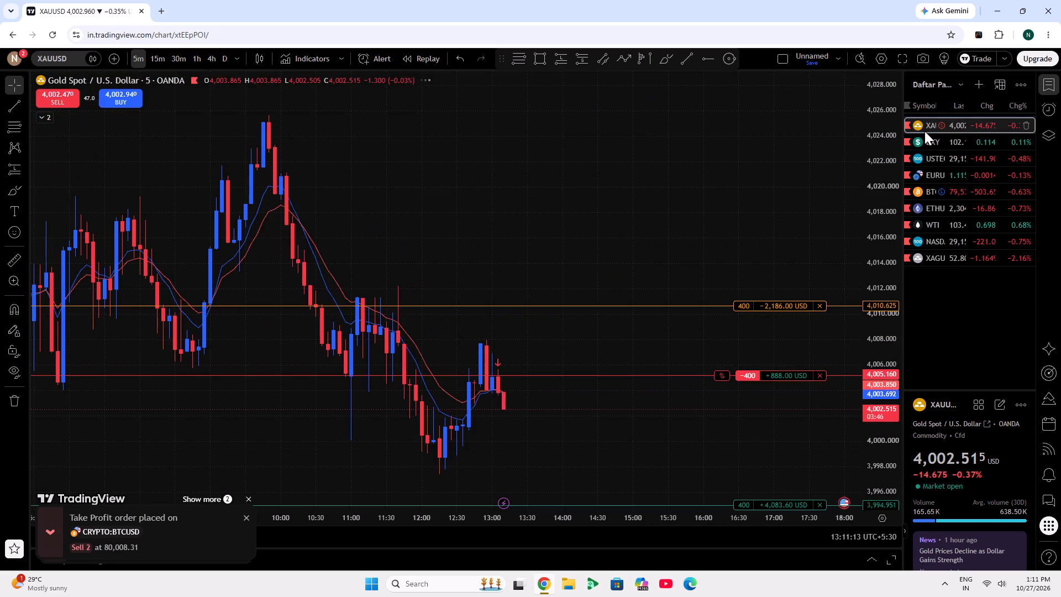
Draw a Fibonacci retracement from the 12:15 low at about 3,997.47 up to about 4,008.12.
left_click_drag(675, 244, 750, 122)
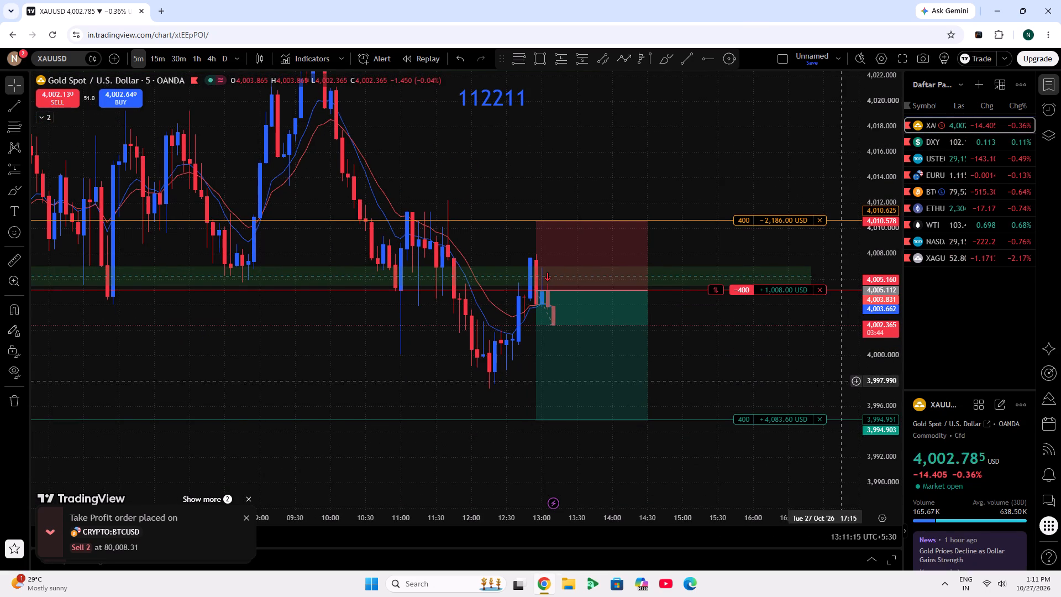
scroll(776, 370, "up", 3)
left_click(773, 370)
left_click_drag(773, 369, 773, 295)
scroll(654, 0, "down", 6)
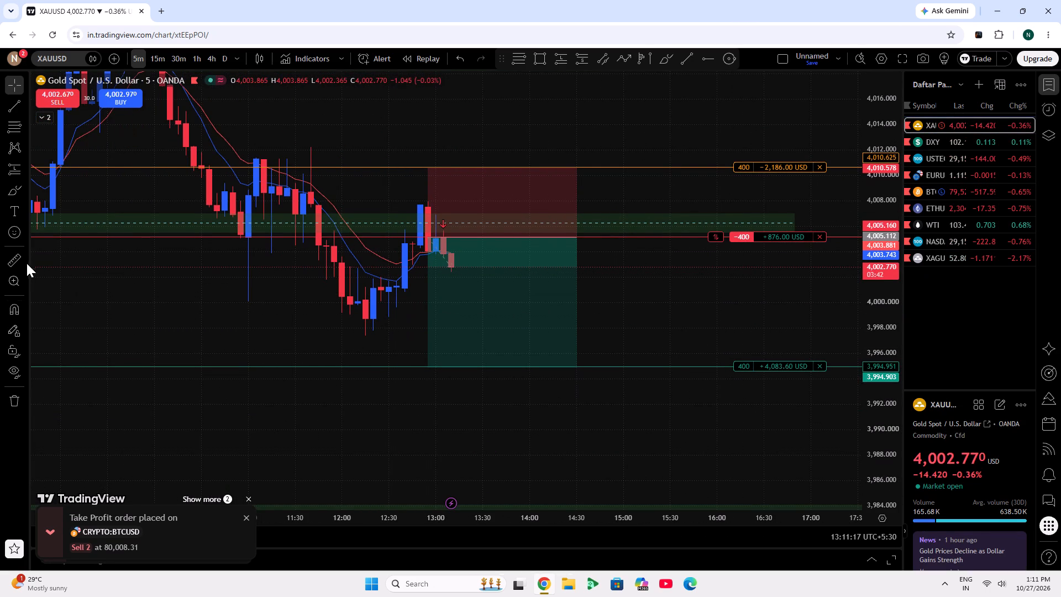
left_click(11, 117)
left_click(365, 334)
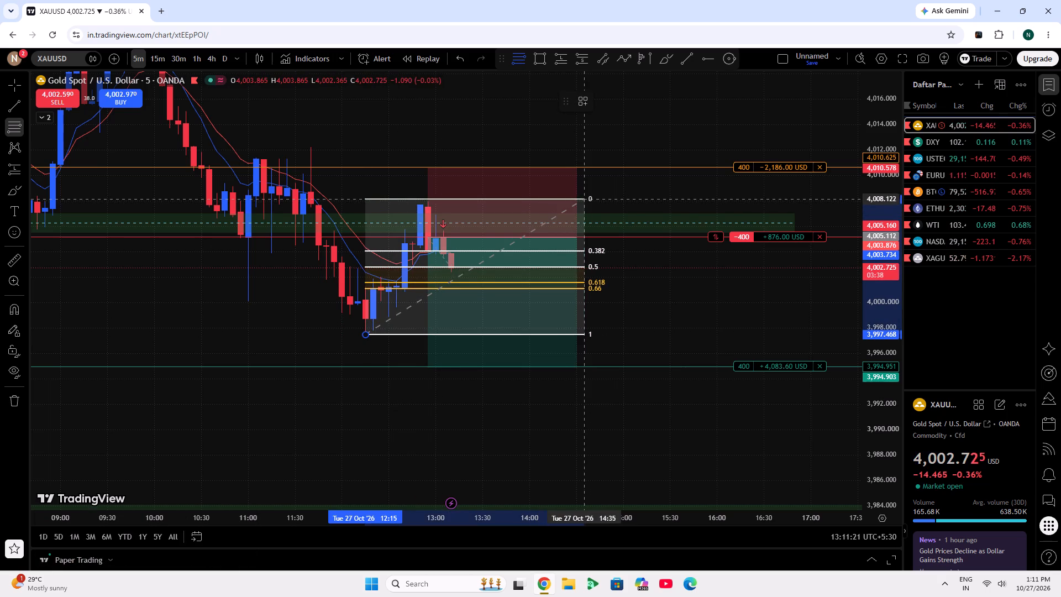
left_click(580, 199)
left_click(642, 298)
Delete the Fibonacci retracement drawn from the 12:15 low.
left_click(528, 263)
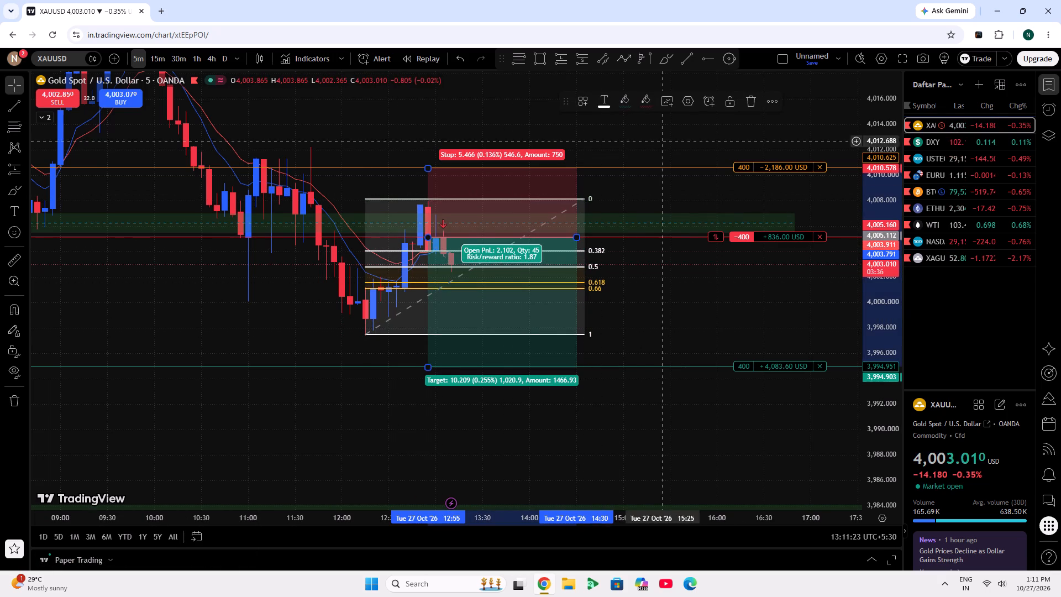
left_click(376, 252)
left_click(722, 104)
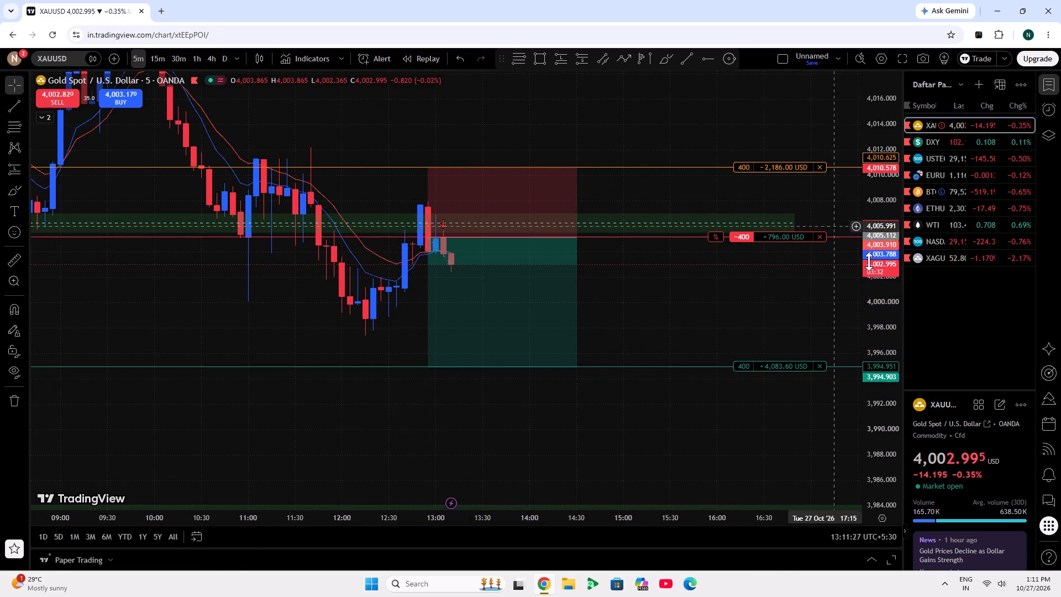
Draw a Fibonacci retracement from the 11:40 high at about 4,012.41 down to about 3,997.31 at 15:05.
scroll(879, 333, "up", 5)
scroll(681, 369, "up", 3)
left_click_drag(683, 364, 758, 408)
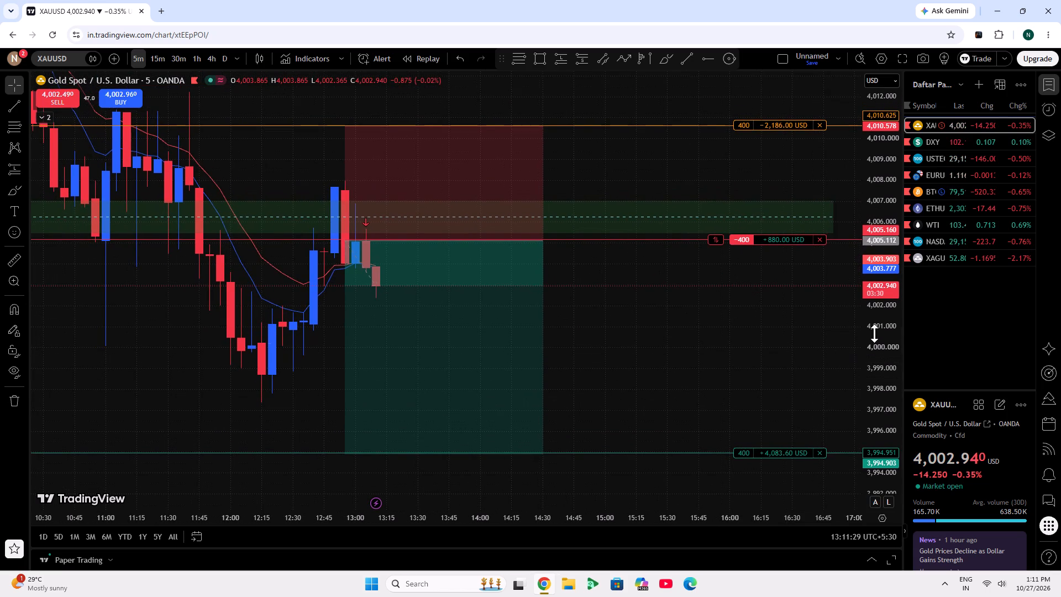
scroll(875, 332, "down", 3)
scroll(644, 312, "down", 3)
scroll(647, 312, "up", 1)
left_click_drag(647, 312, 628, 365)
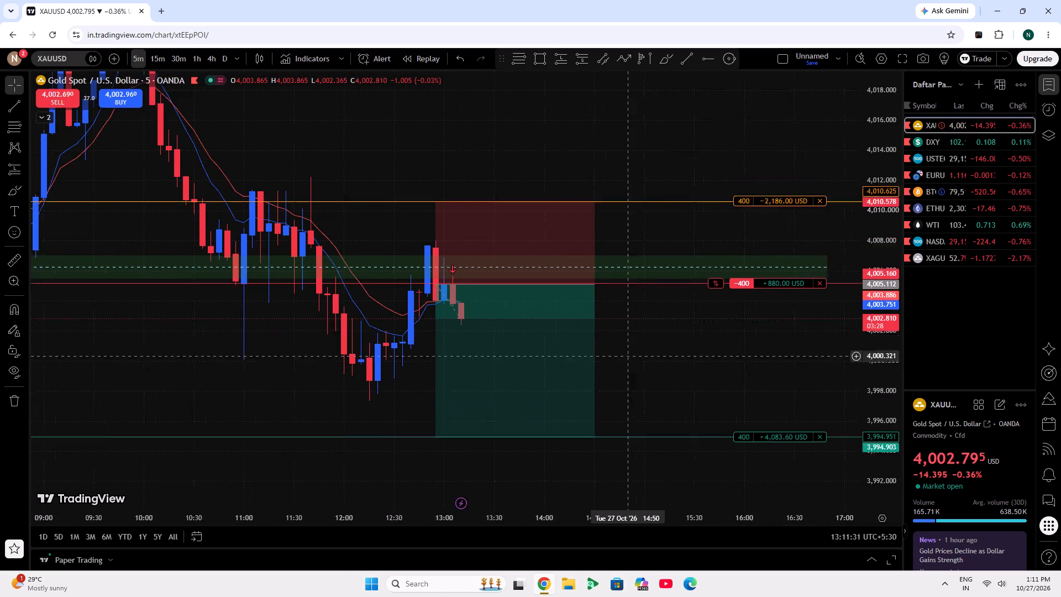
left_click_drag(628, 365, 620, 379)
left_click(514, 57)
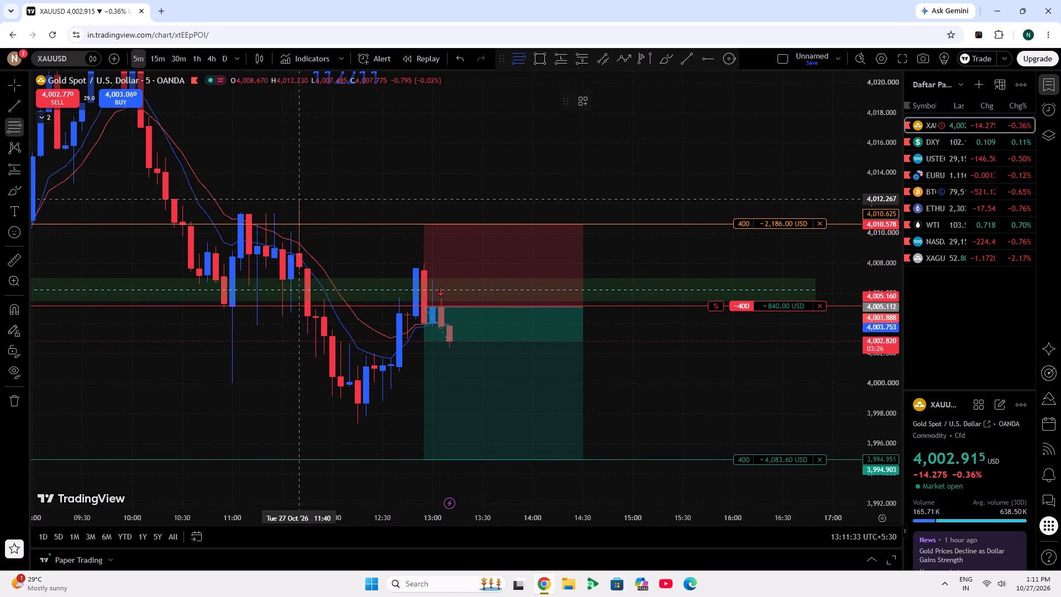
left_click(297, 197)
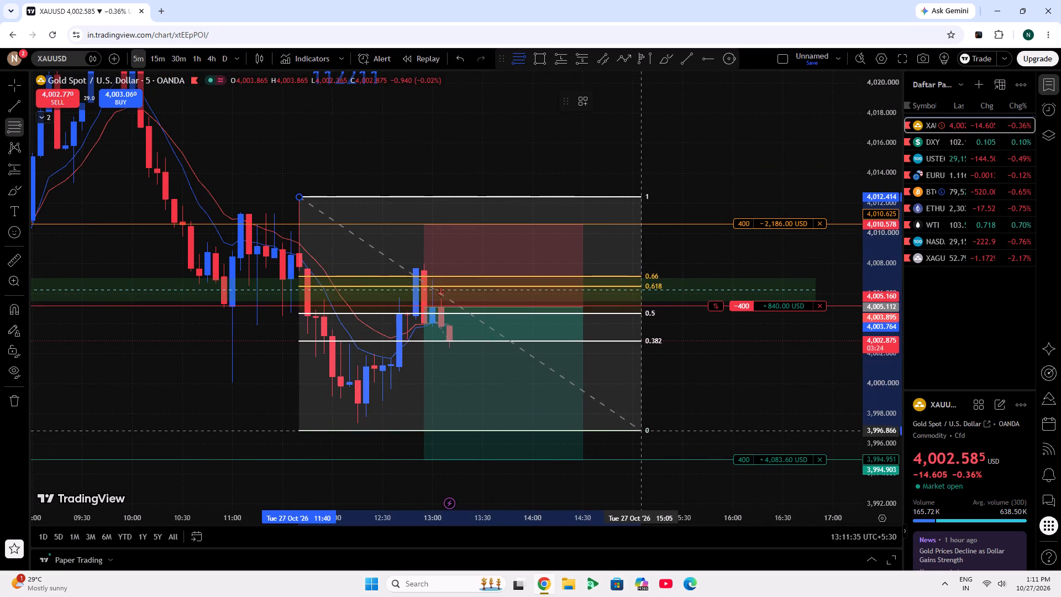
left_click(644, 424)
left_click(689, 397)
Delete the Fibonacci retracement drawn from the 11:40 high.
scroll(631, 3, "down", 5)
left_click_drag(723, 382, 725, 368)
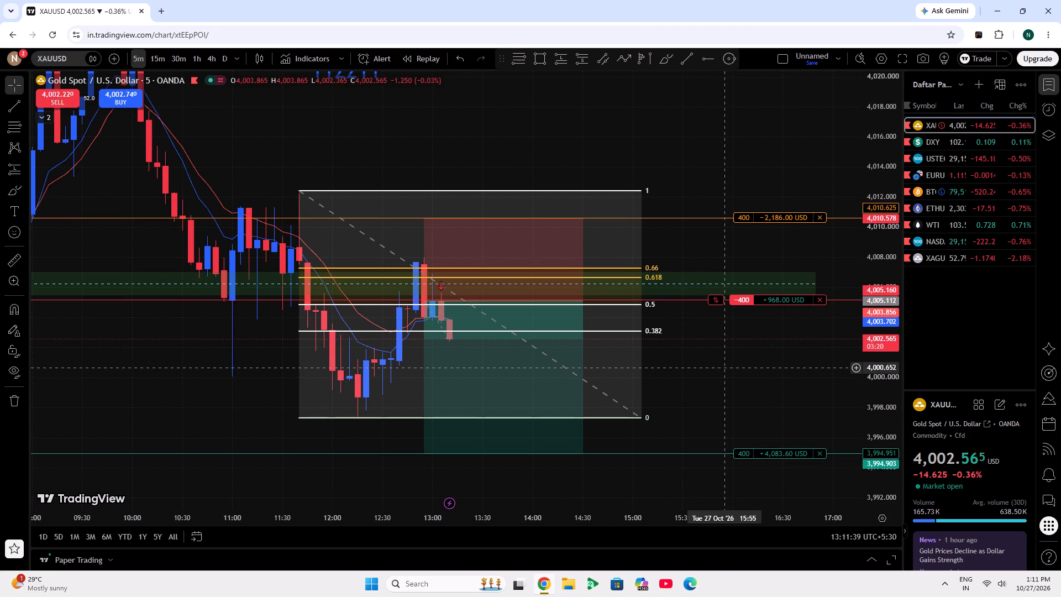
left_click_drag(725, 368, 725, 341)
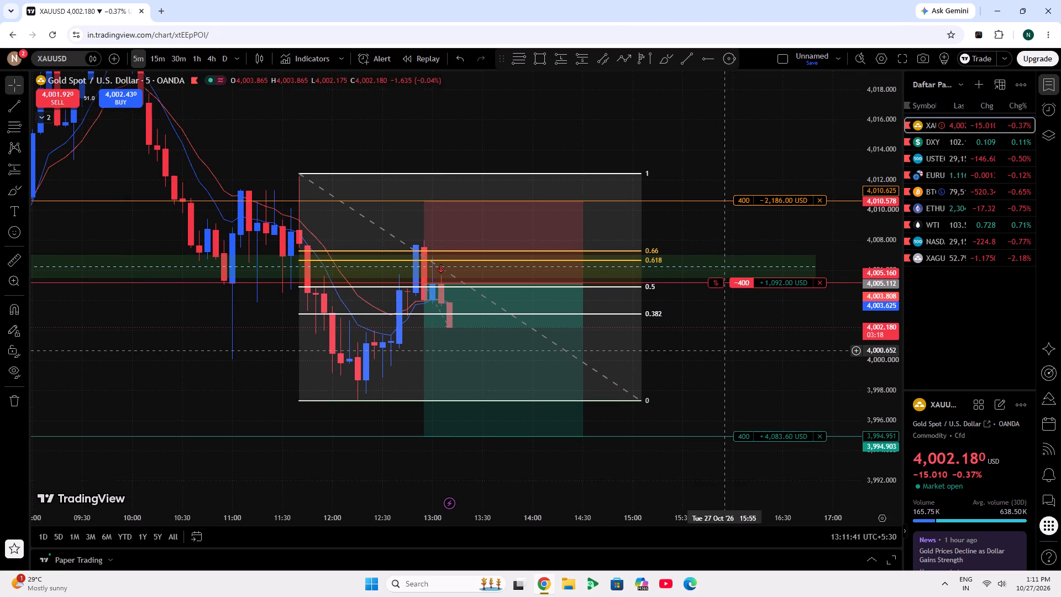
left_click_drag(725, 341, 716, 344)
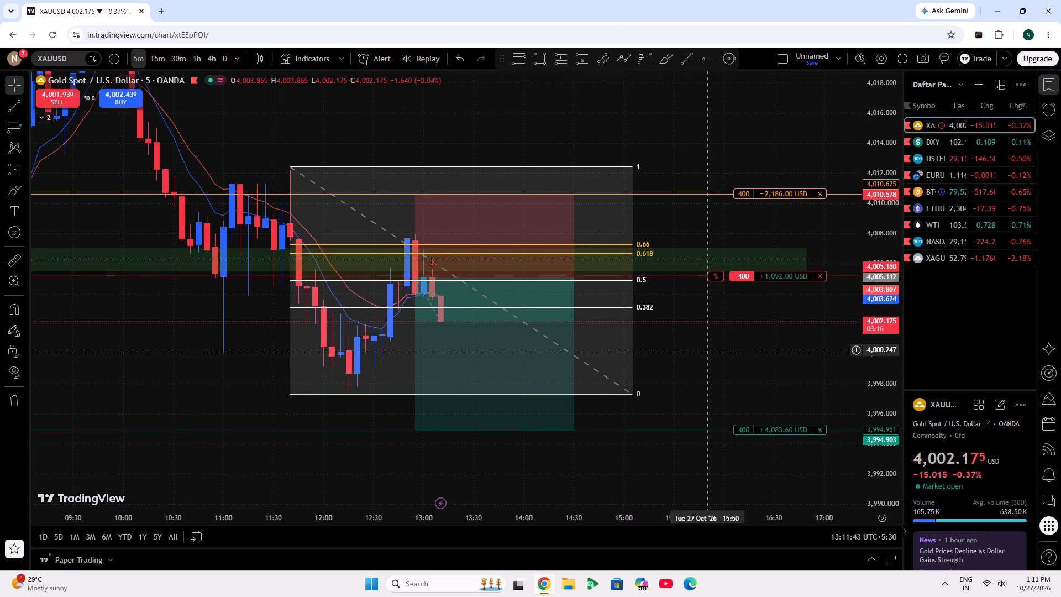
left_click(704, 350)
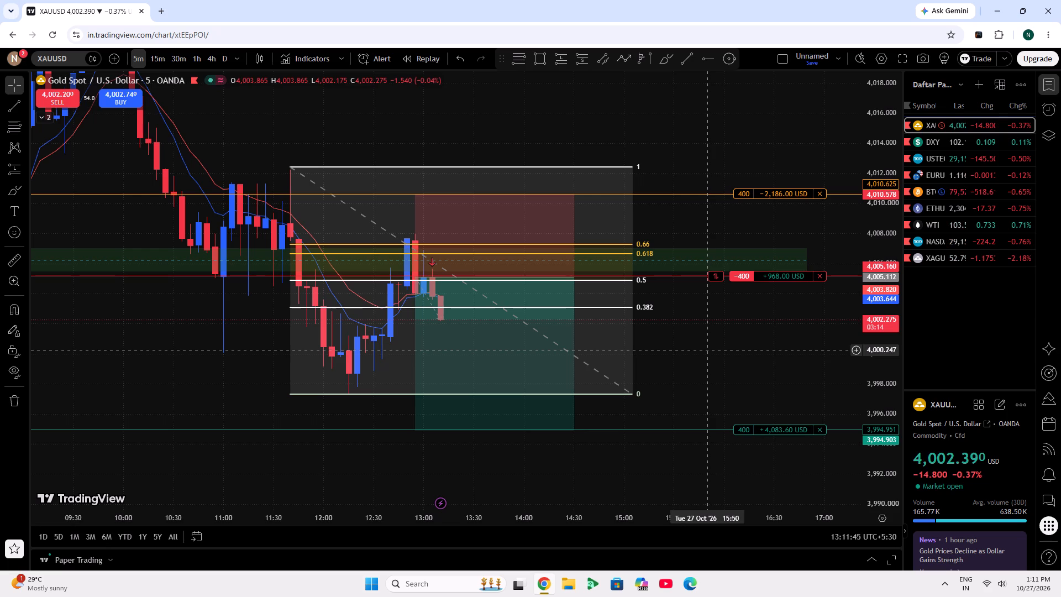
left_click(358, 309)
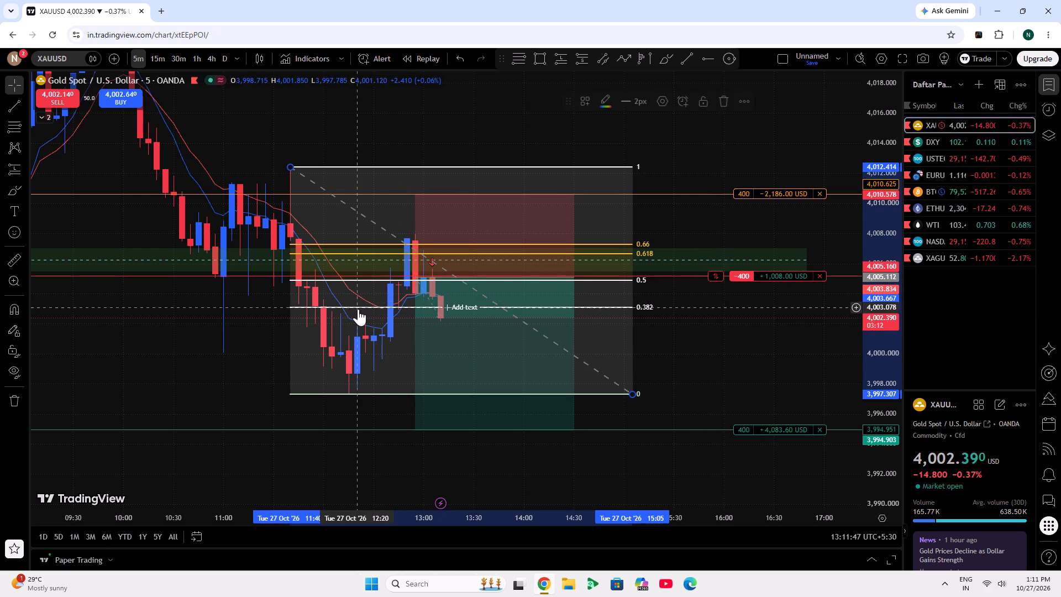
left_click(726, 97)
Draw a rectangle zone below the take-profit line from Mon 26 Oct 07:50, spanning about 3,993.60 to 3,991.04.
scroll(719, 10, "down", 5)
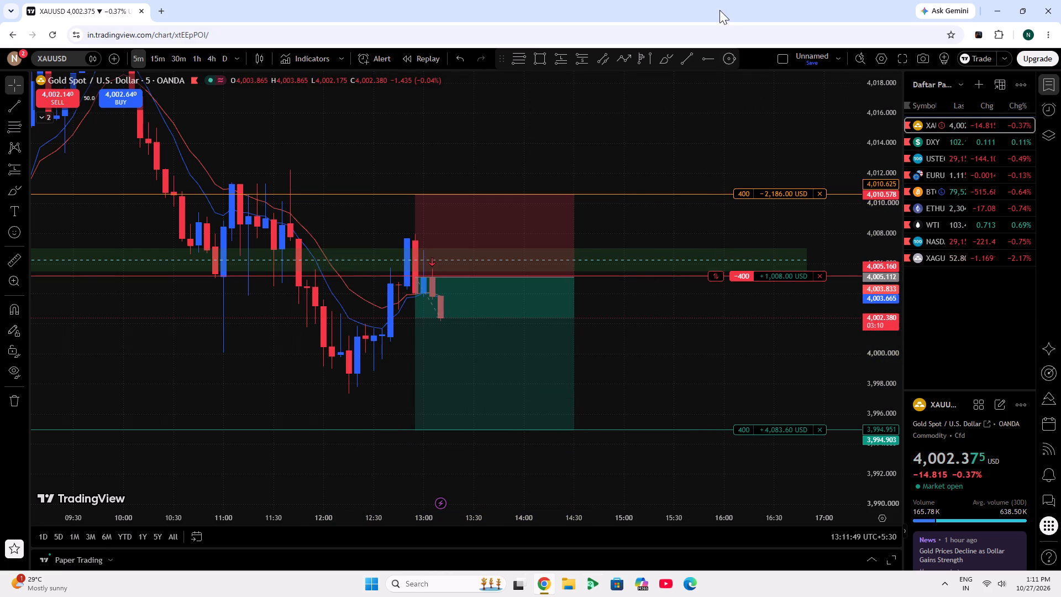
left_click_drag(708, 154, 726, 121)
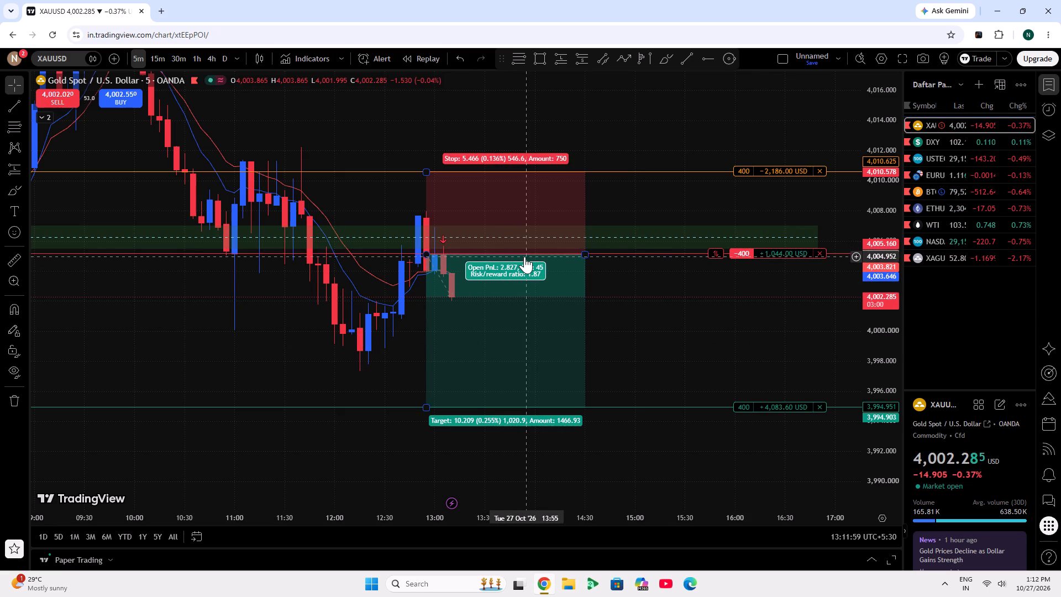
left_click(770, 324)
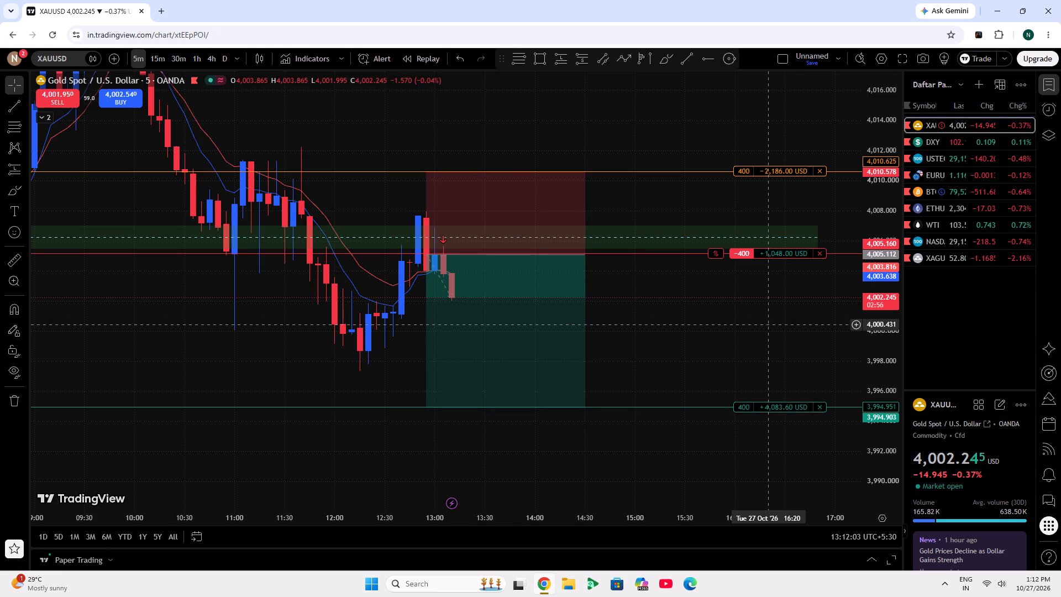
scroll(723, 234, "down", 6)
scroll(870, 250, "down", 6)
scroll(687, 294, "down", 6)
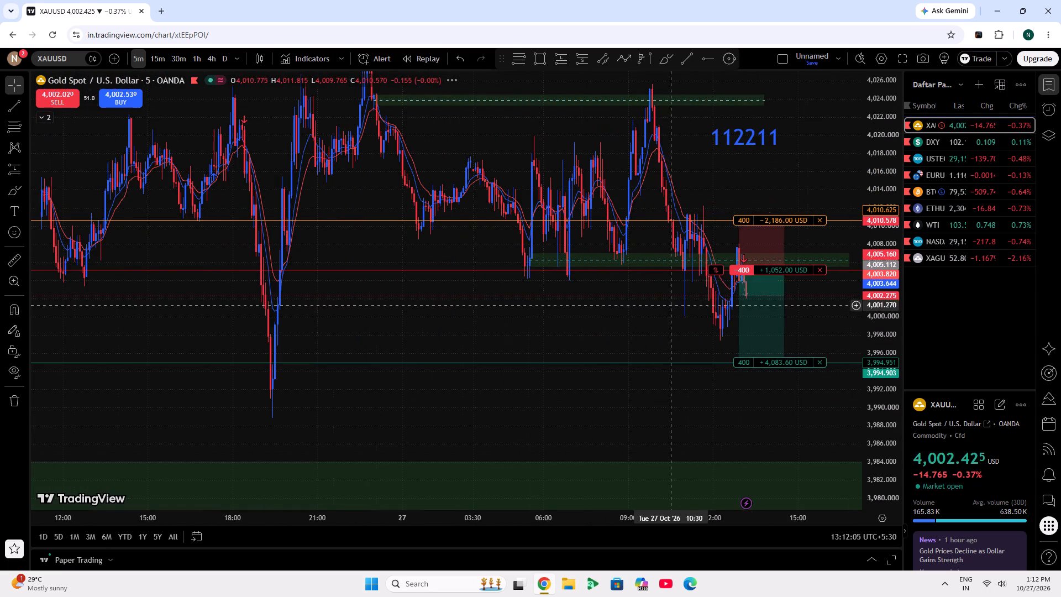
scroll(796, 339, "up", 7)
scroll(796, 339, "down", 7)
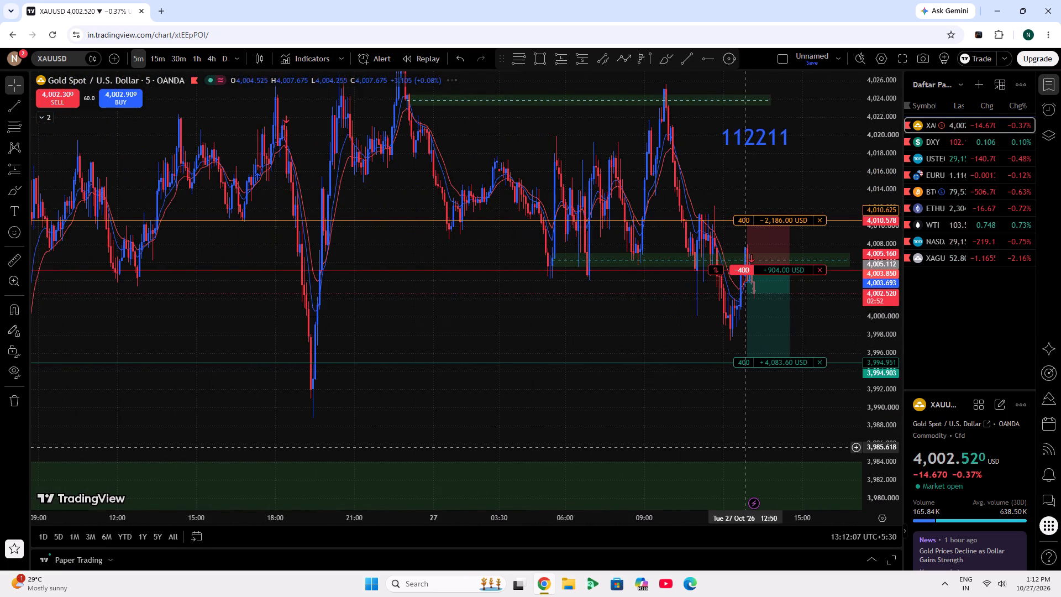
scroll(745, 447, "down", 6)
scroll(745, 447, "up", 8)
left_click_drag(597, 403, 878, 313)
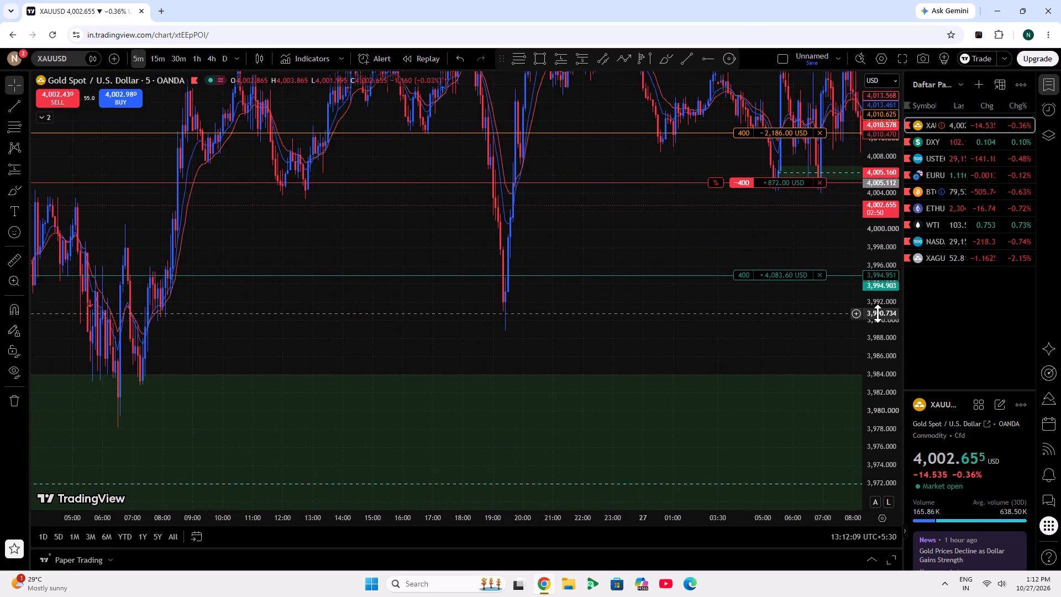
left_click_drag(878, 313, 849, 327)
left_click(543, 59)
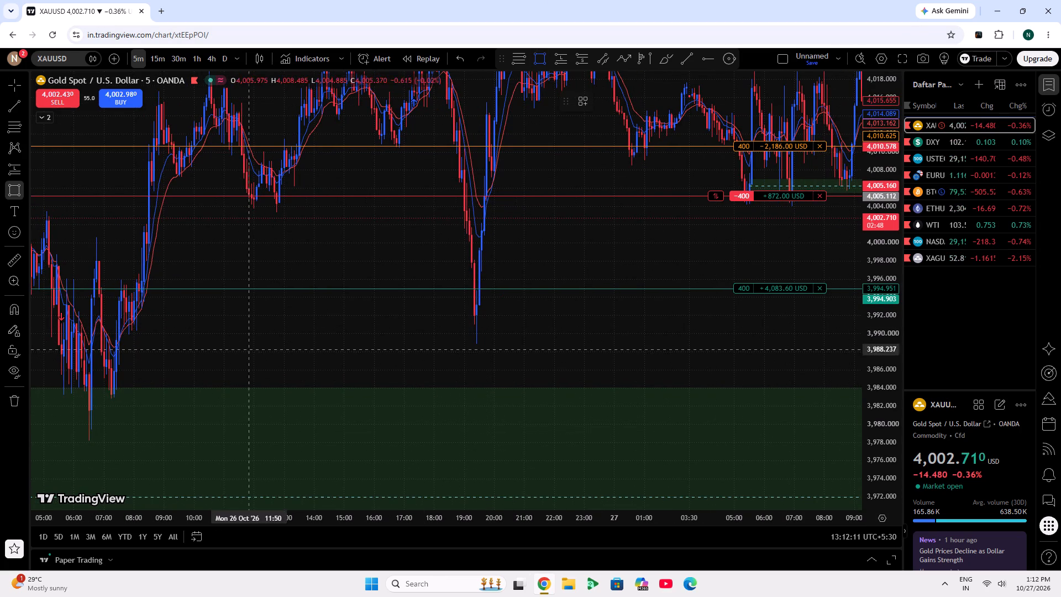
left_click(128, 301)
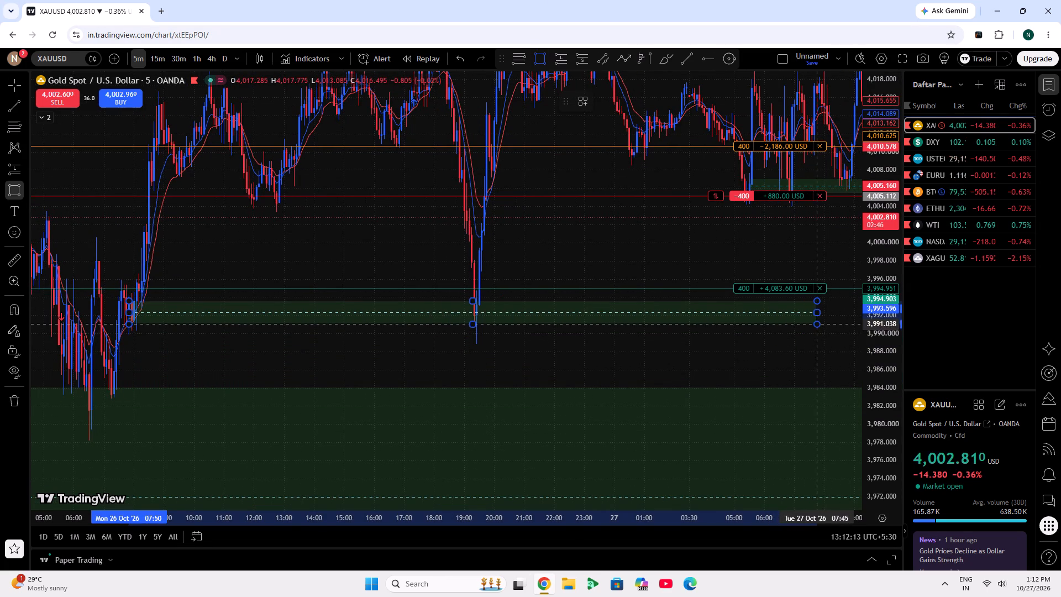
left_click(818, 324)
Extend the new rectangle zone's end to about Wed 28 Oct 05:10, past the latest candles.
left_click_drag(785, 349, 464, 385)
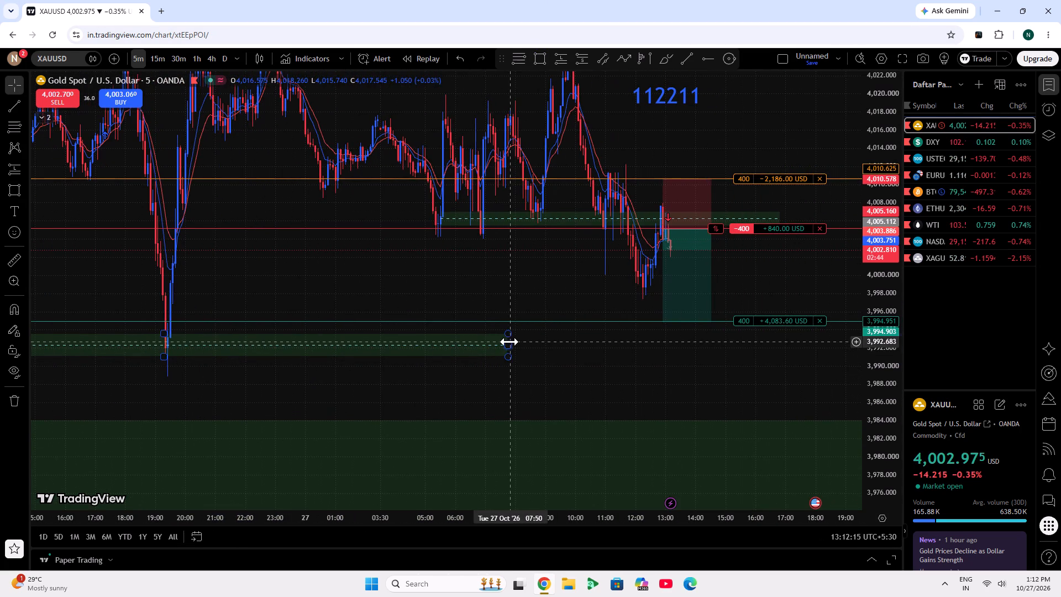
left_click_drag(510, 342, 882, 382)
left_click_drag(829, 411, 533, 425)
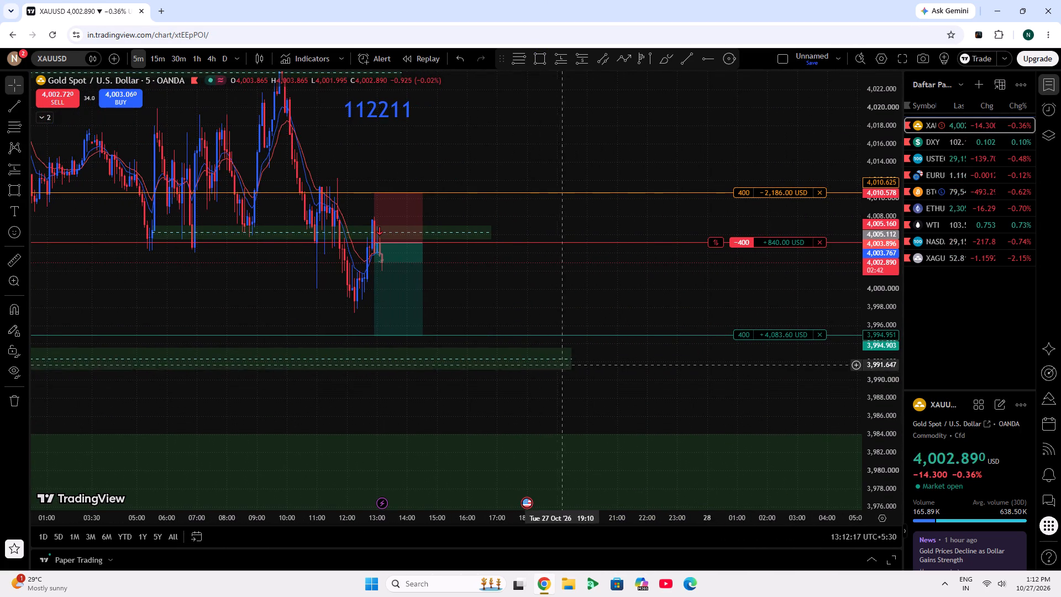
left_click_drag(572, 359, 931, 425)
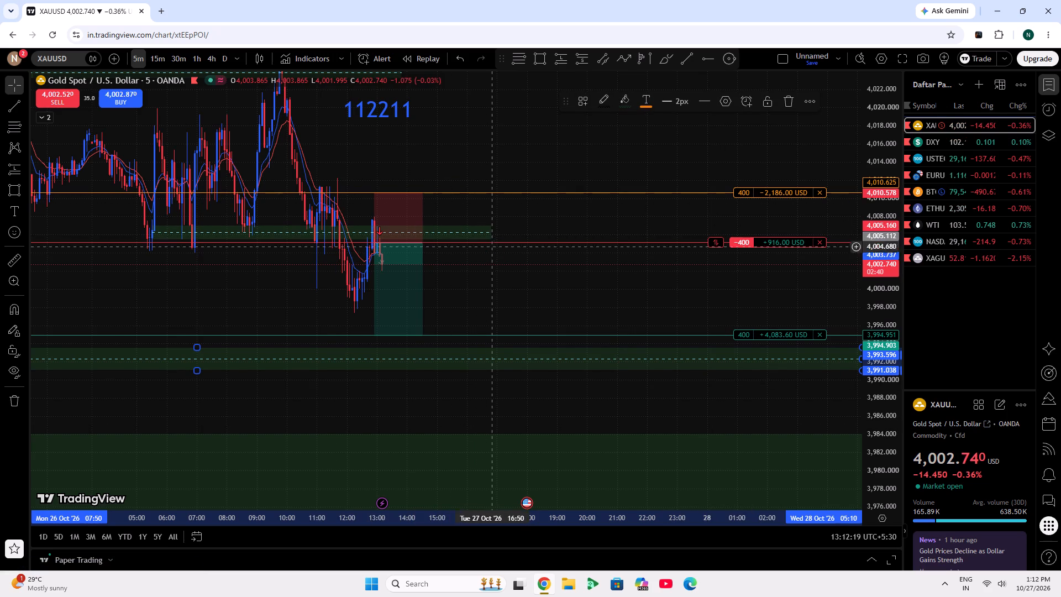
Lock the extended rectangle zone between about 3,993.60 and 3,991.04.
left_click_drag(510, 296, 532, 300)
left_click(502, 362)
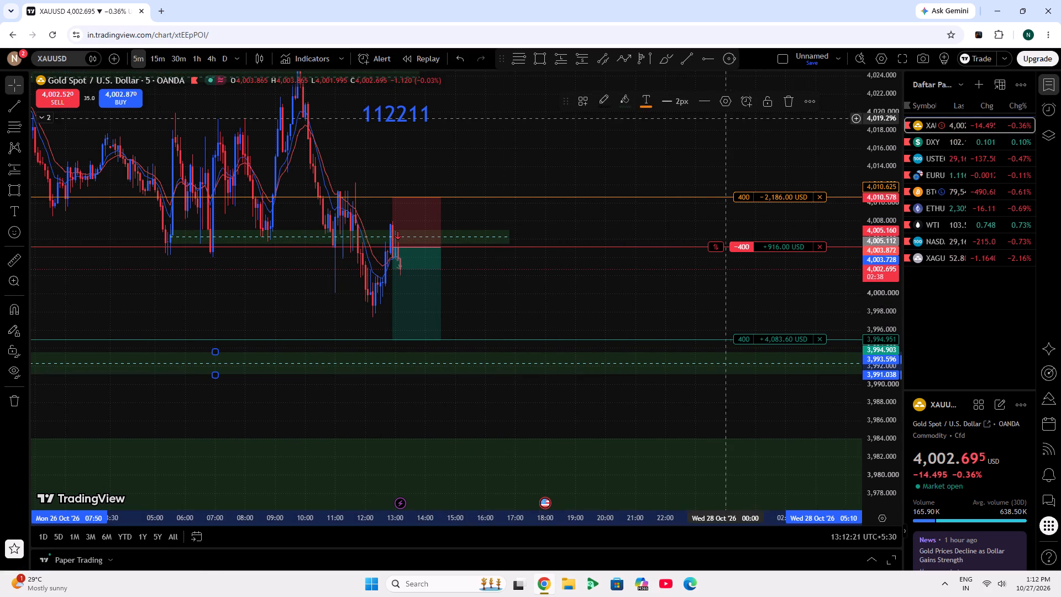
left_click(770, 104)
Examine the XAUUSD short position against the recent candles and the zones above and below it.
left_click_drag(600, 325, 795, 310)
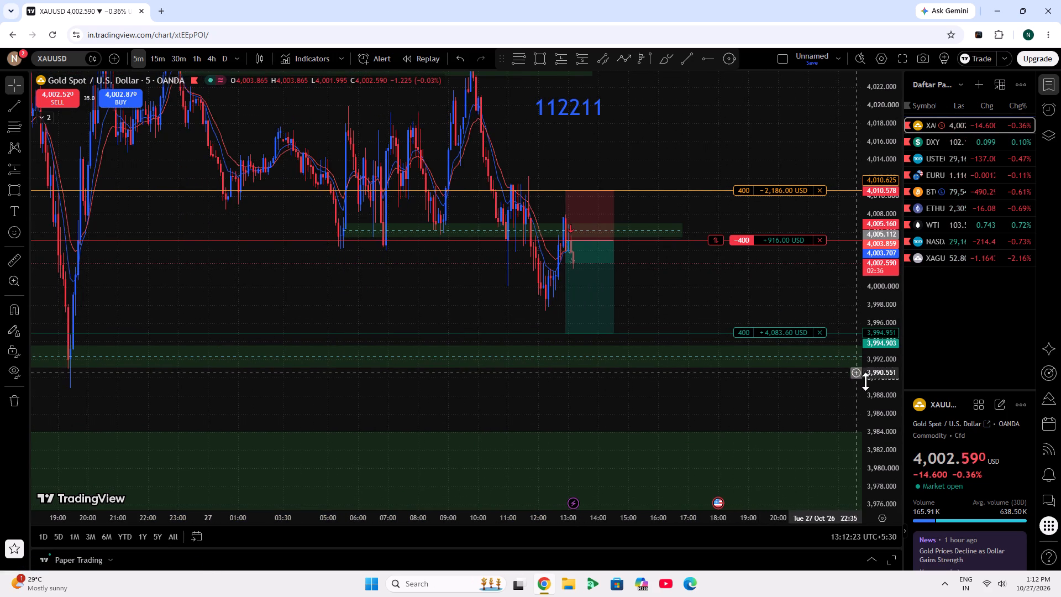
scroll(884, 389, "up", 10)
left_click_drag(514, 303, 716, 343)
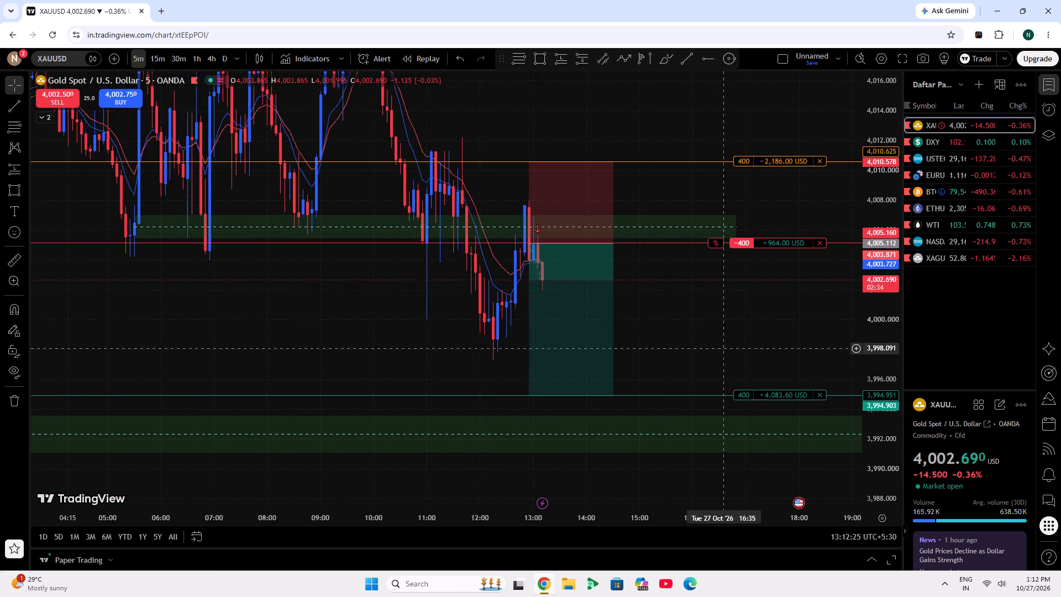
scroll(724, 360, "up", 4)
scroll(871, 353, "up", 7)
left_click_drag(494, 339, 679, 342)
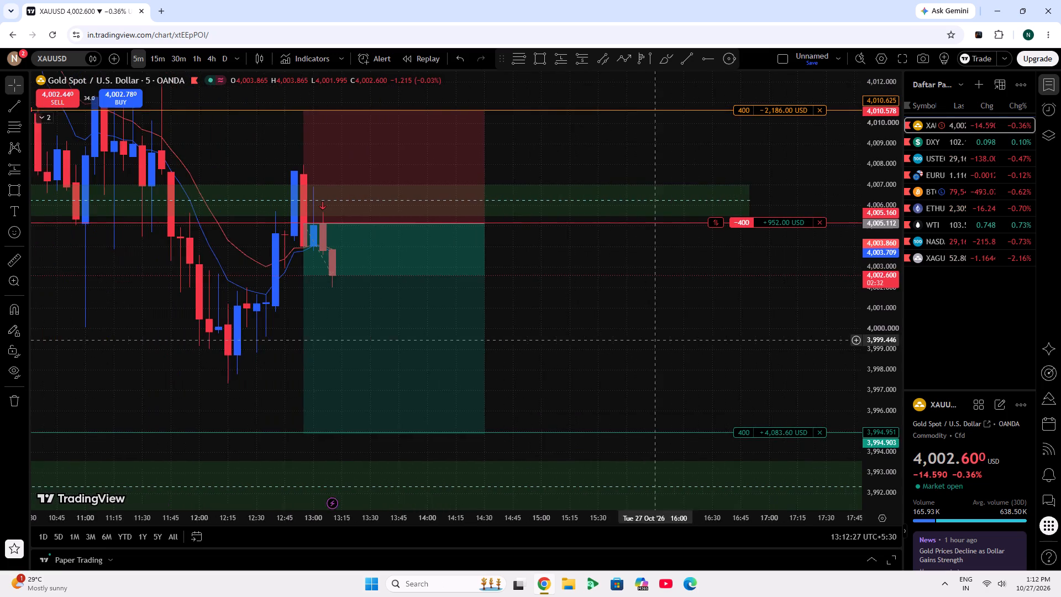
left_click_drag(679, 342, 690, 338)
scroll(870, 249, "down", 3)
scroll(59, 273, "down", 12)
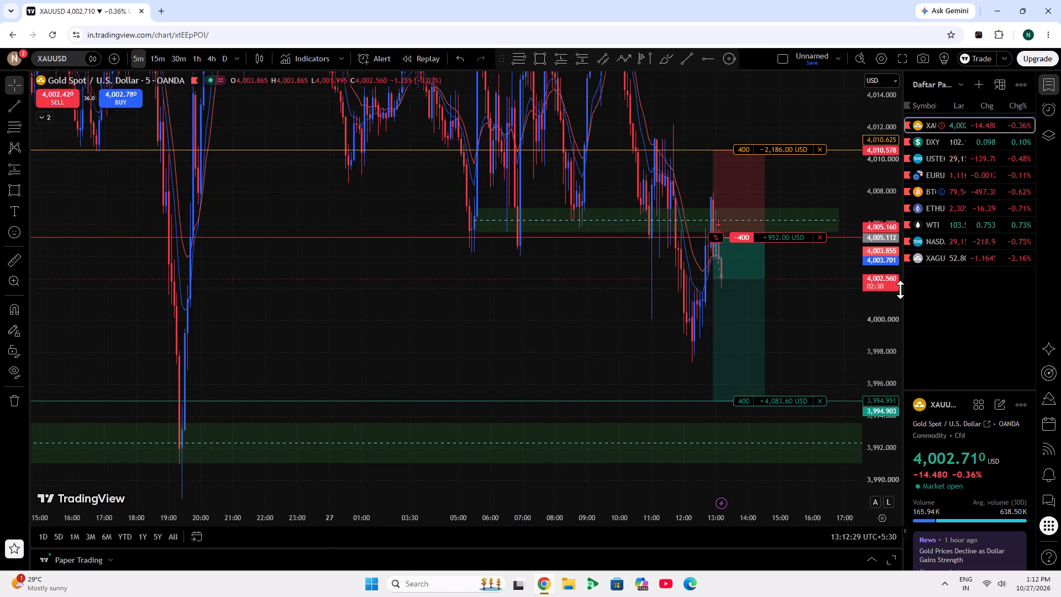
scroll(904, 289, "down", 16)
scroll(424, 336, "up", 7)
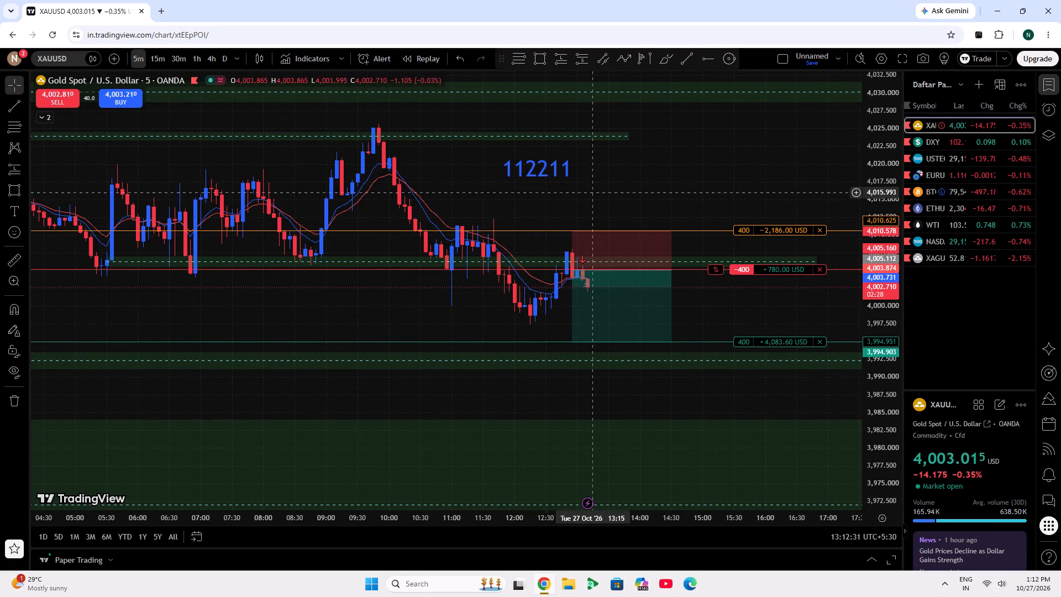
left_click_drag(593, 190, 582, 213)
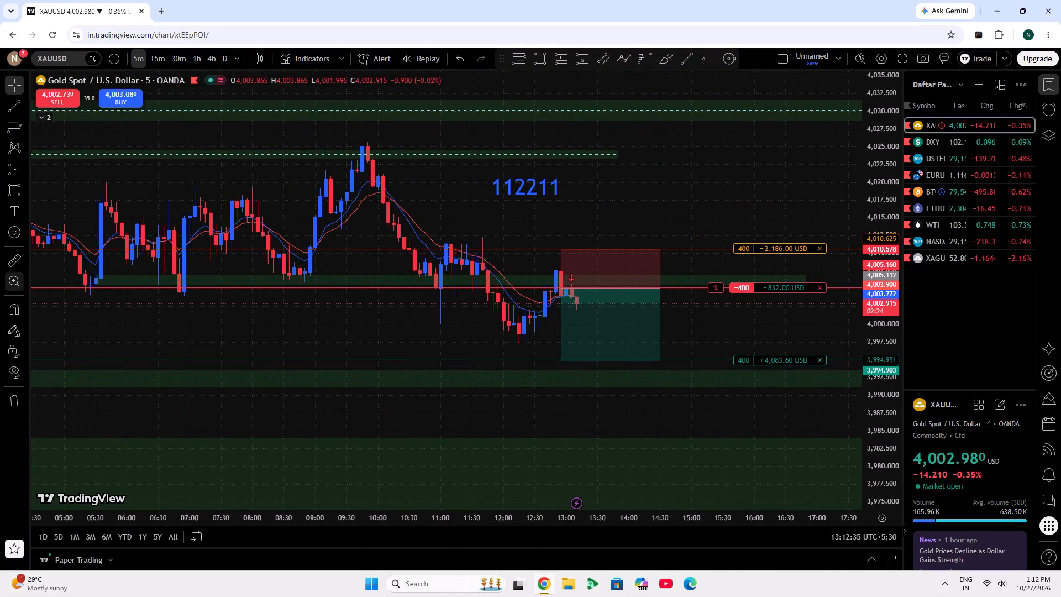
Add the Arc shape to the favourite drawing tools.
left_click(27, 212)
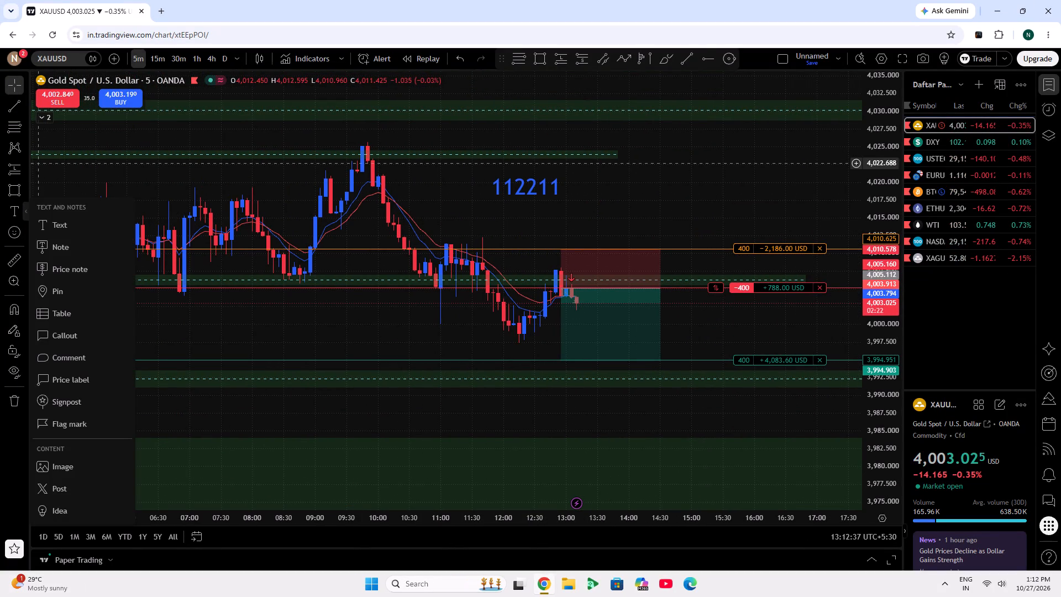
left_click(25, 193)
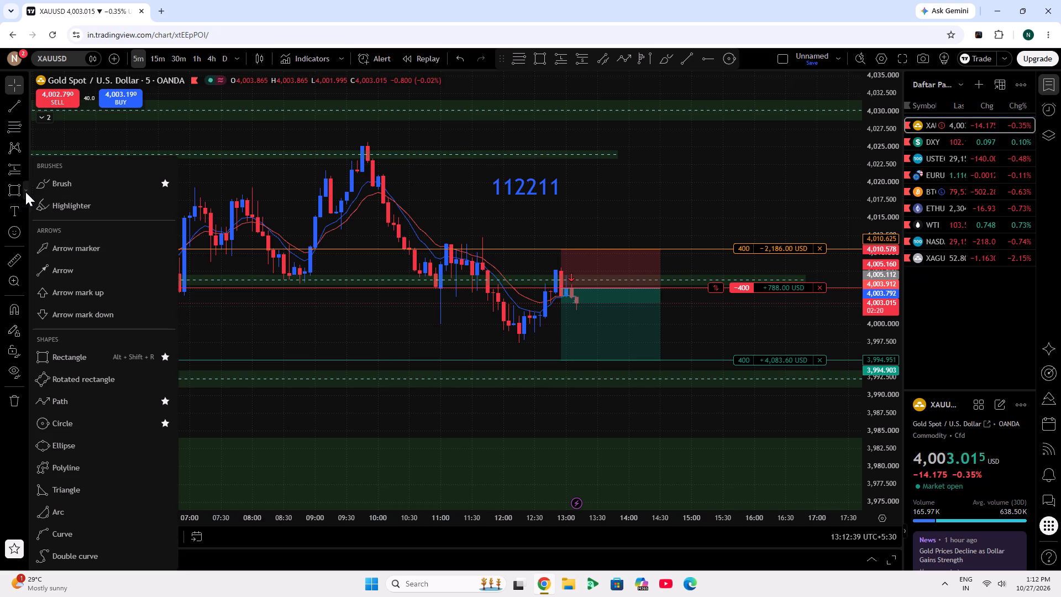
scroll(81, 460, "down", 1)
left_click(163, 510)
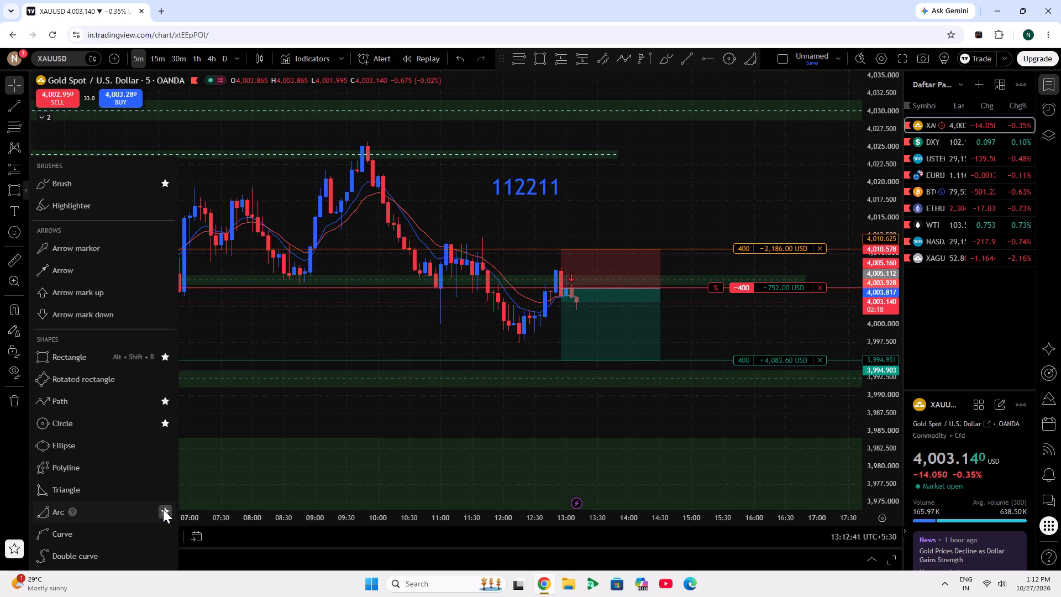
left_click(163, 509)
left_click(163, 509)
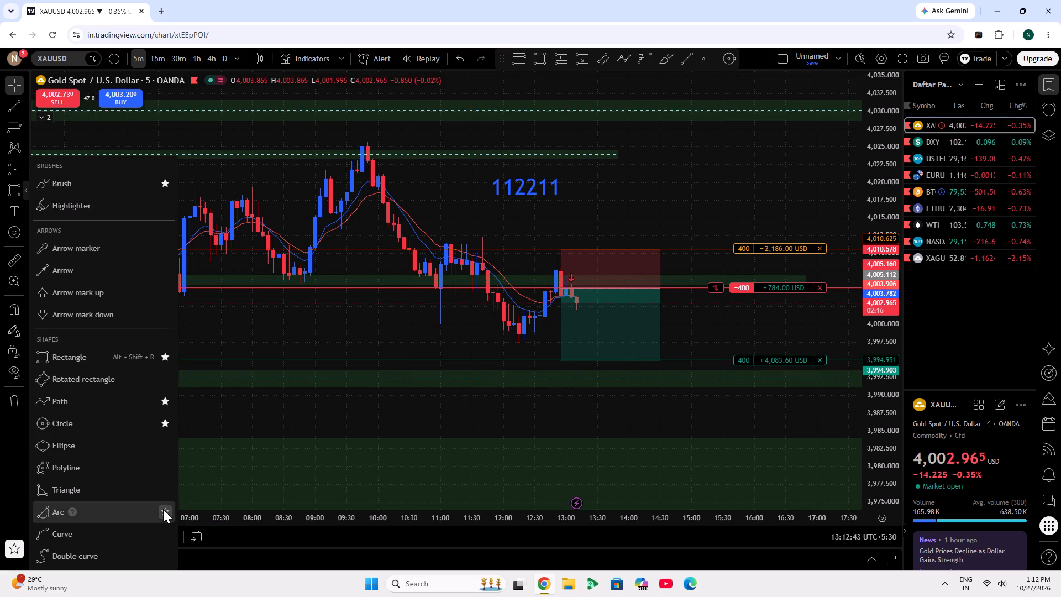
left_click(755, 185)
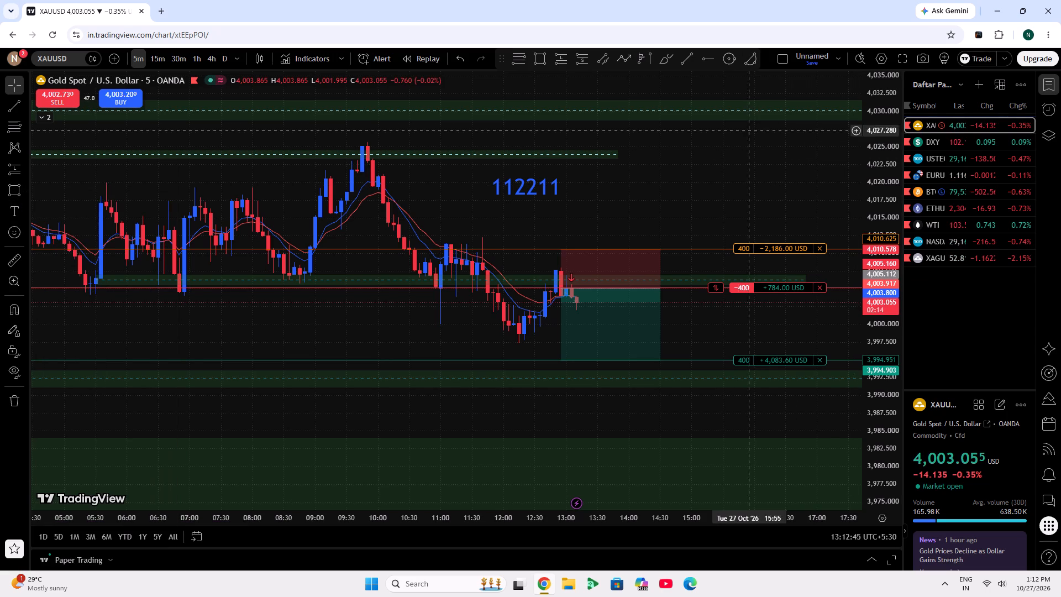
Draw an arc over the price peak from 08:45 to 10:55, based near 4,006.5 and peaking at about 4,026.
left_click(747, 51)
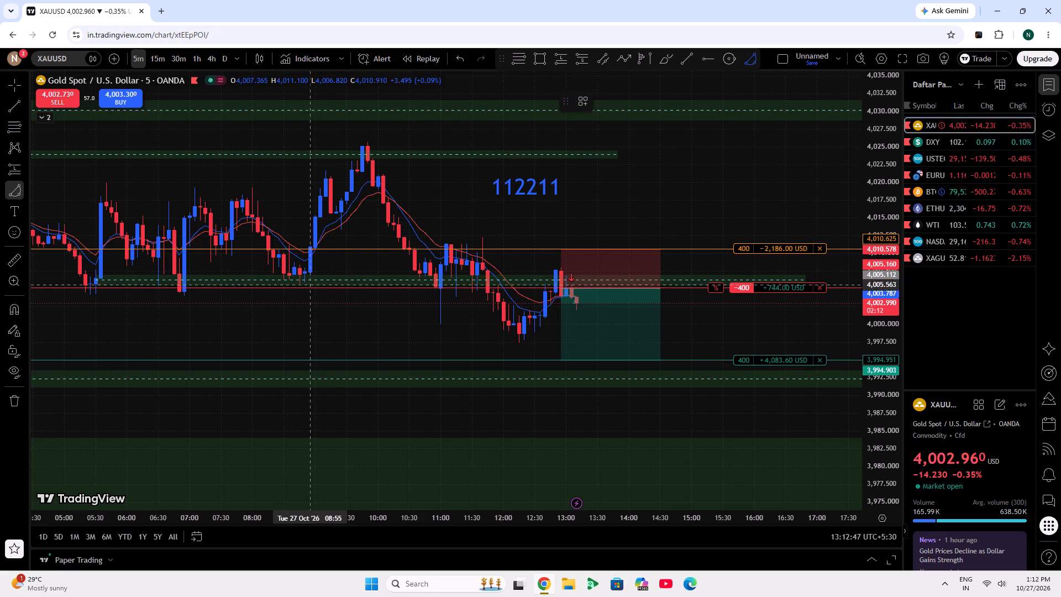
left_click(301, 277)
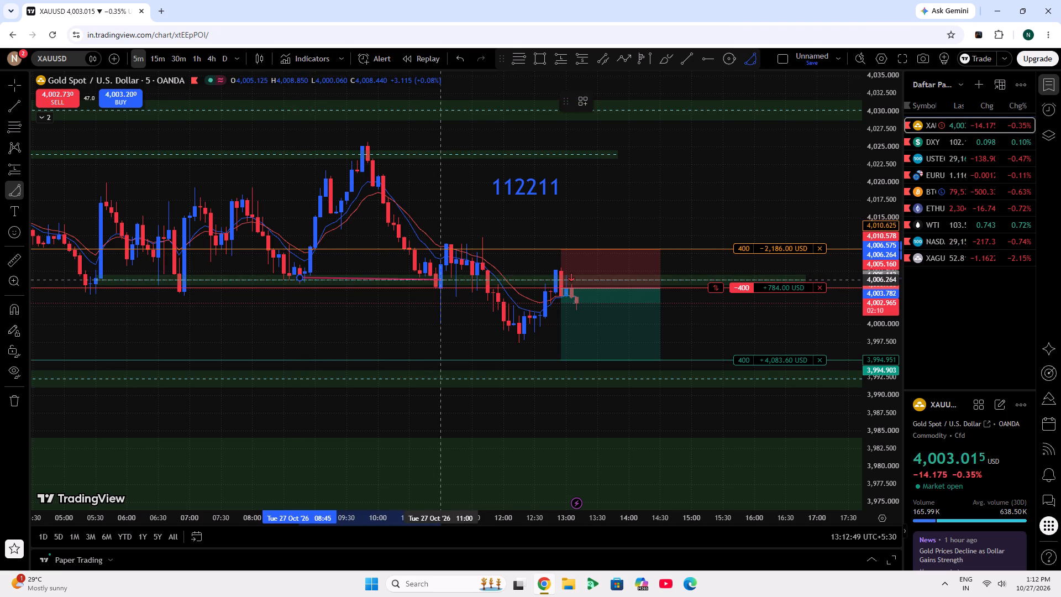
left_click(435, 278)
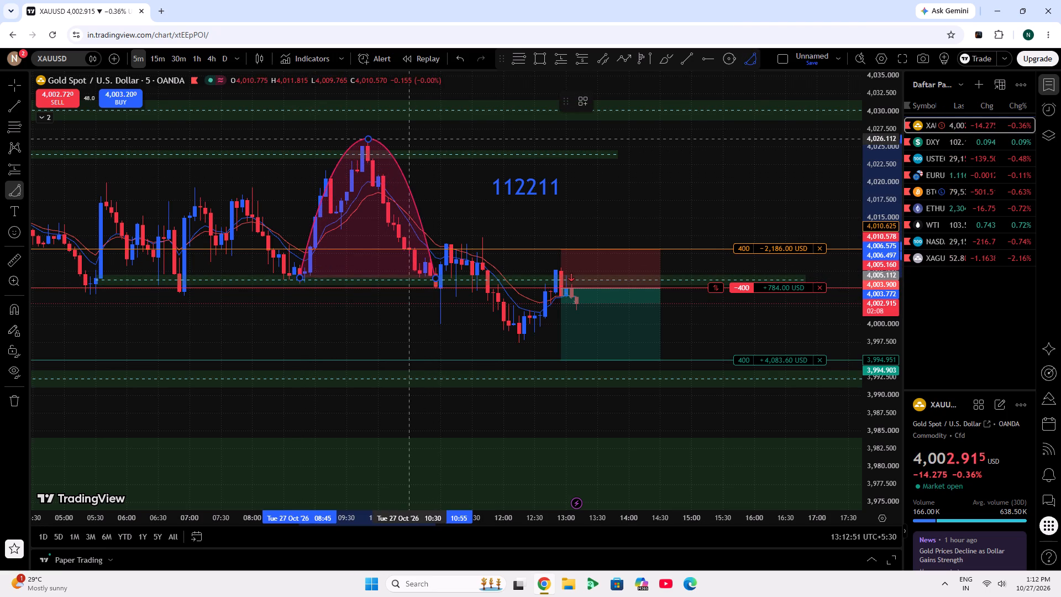
left_click(409, 139)
left_click(745, 215)
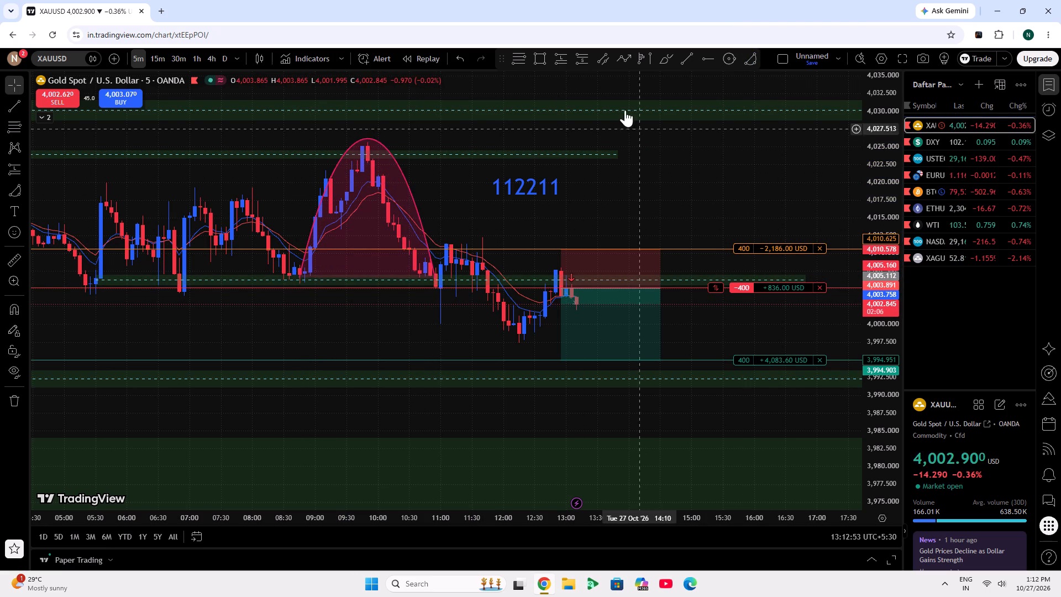
Draw a rising parallel channel from 10:55 at 4,005.563 to 11:45 at 4,010.000, with its second line just above the first.
left_click(613, 53)
left_click(613, 56)
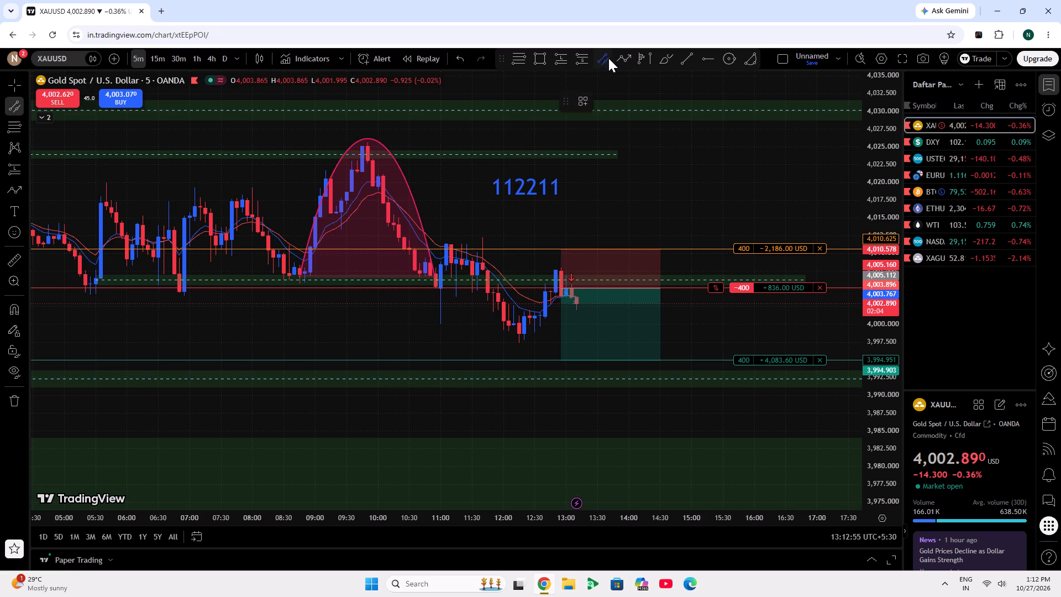
left_click(438, 285)
left_click(489, 253)
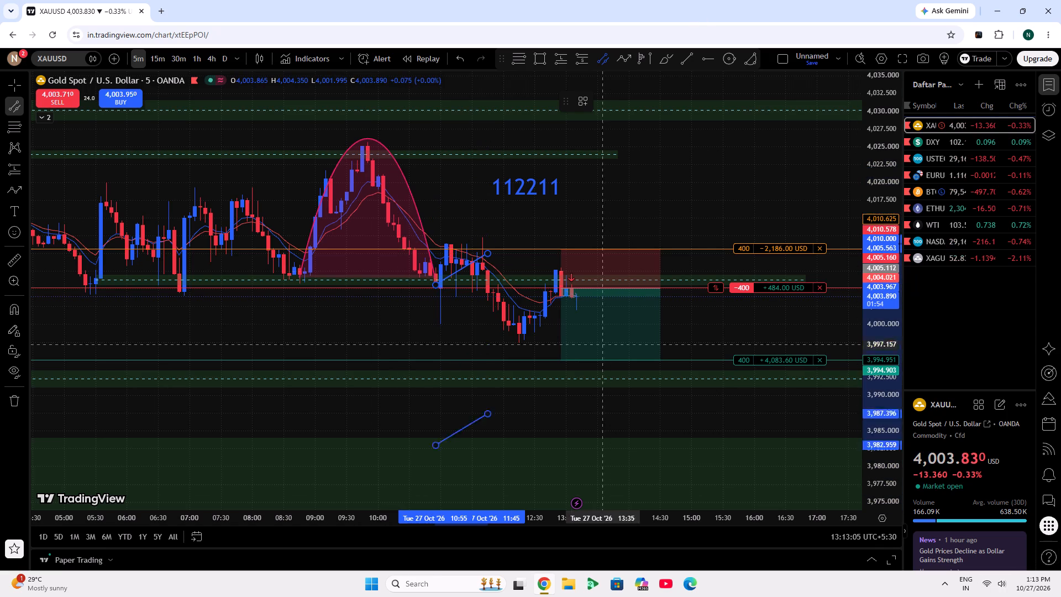
left_click(565, 385)
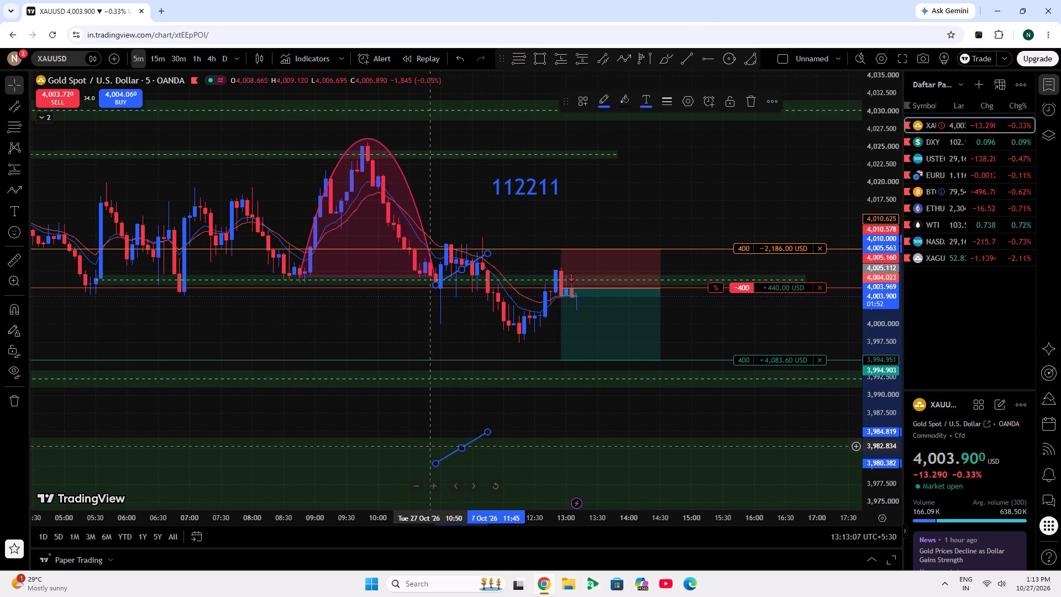
left_click_drag(459, 451, 426, 263)
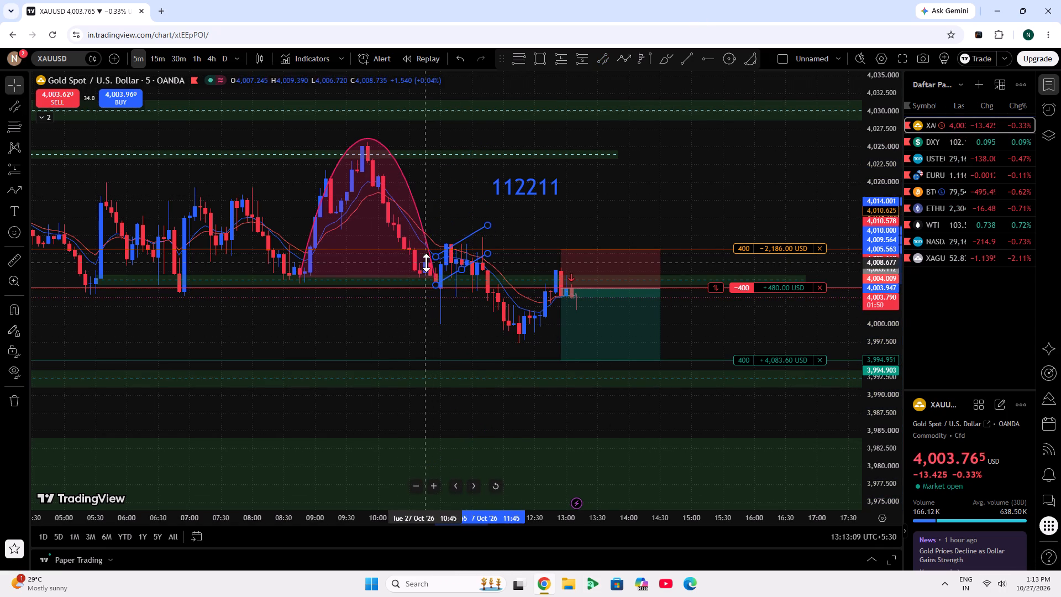
left_click_drag(426, 263, 433, 265)
left_click(560, 214)
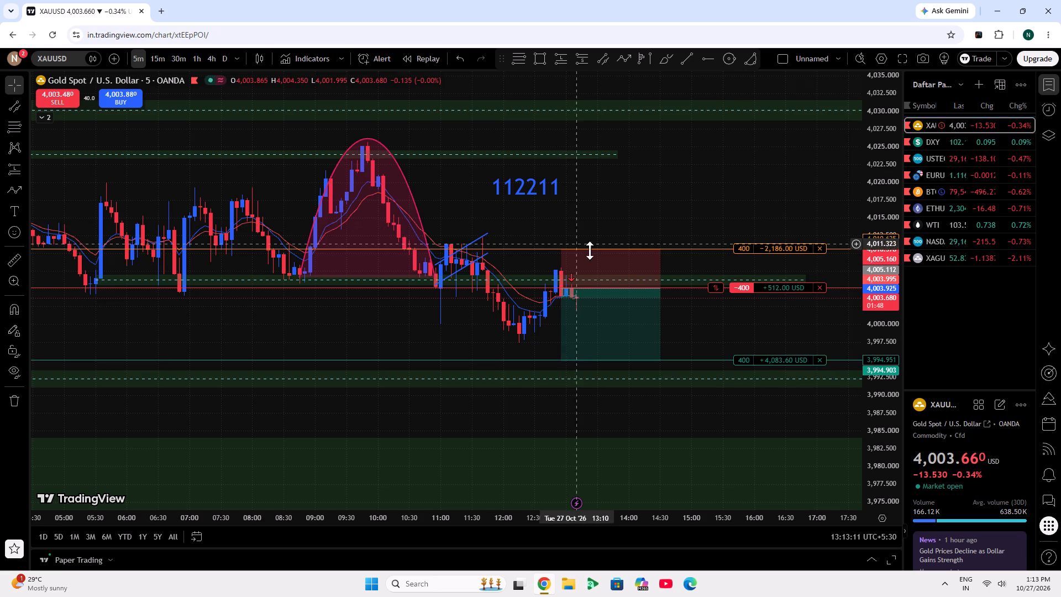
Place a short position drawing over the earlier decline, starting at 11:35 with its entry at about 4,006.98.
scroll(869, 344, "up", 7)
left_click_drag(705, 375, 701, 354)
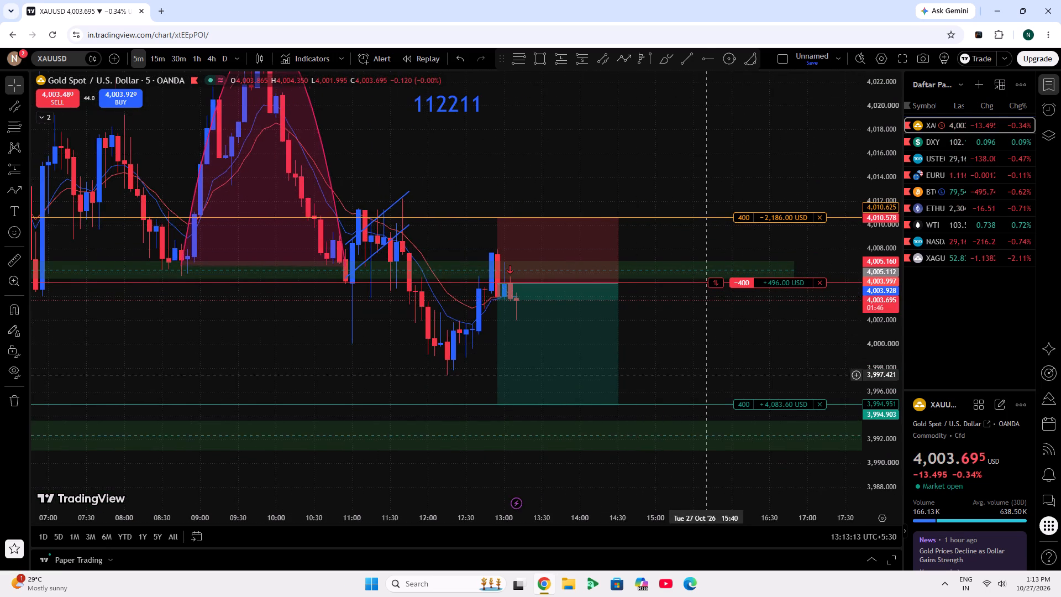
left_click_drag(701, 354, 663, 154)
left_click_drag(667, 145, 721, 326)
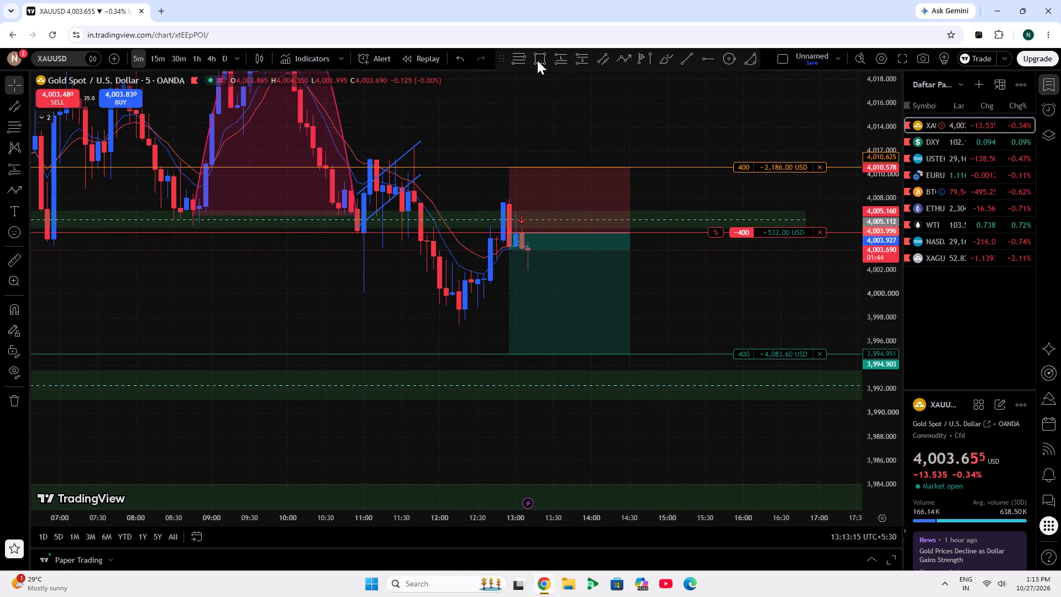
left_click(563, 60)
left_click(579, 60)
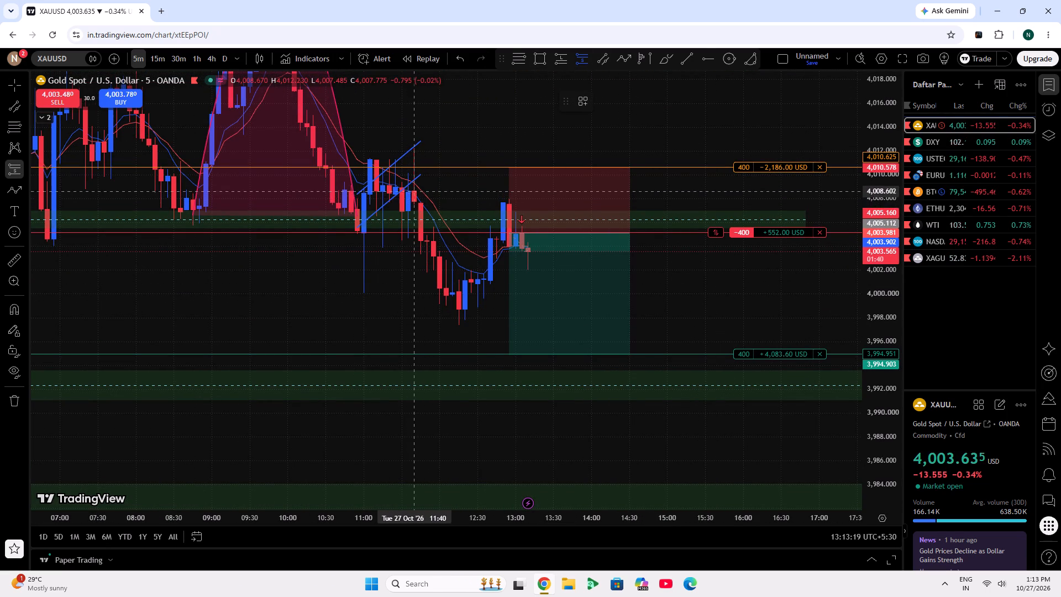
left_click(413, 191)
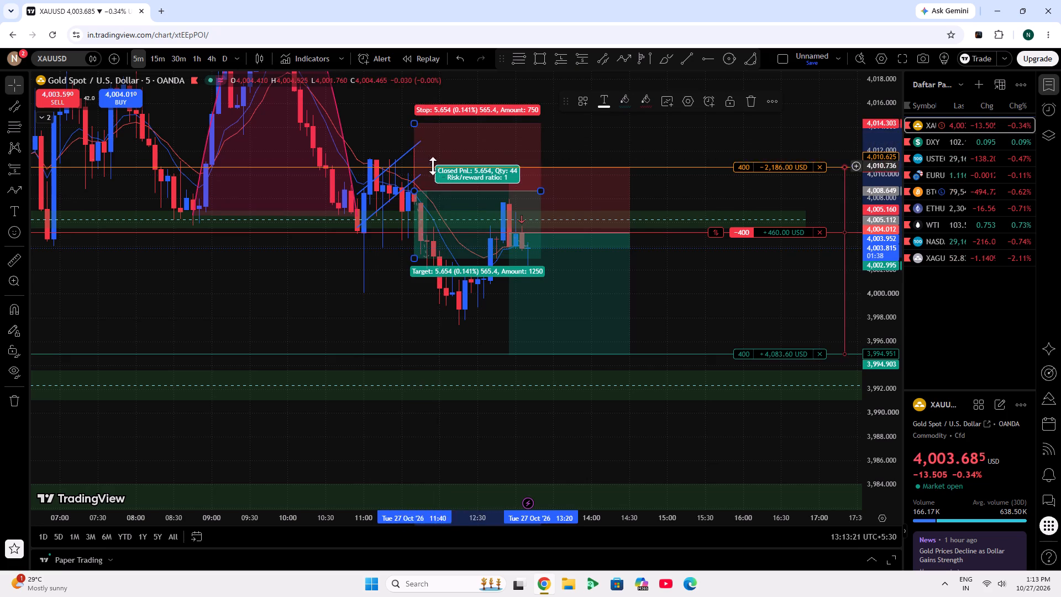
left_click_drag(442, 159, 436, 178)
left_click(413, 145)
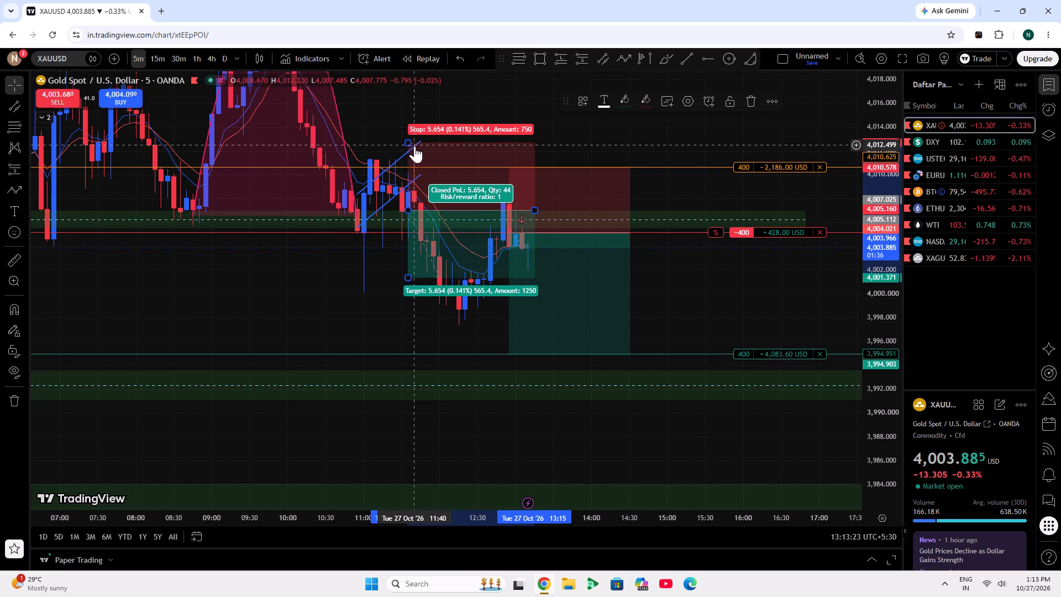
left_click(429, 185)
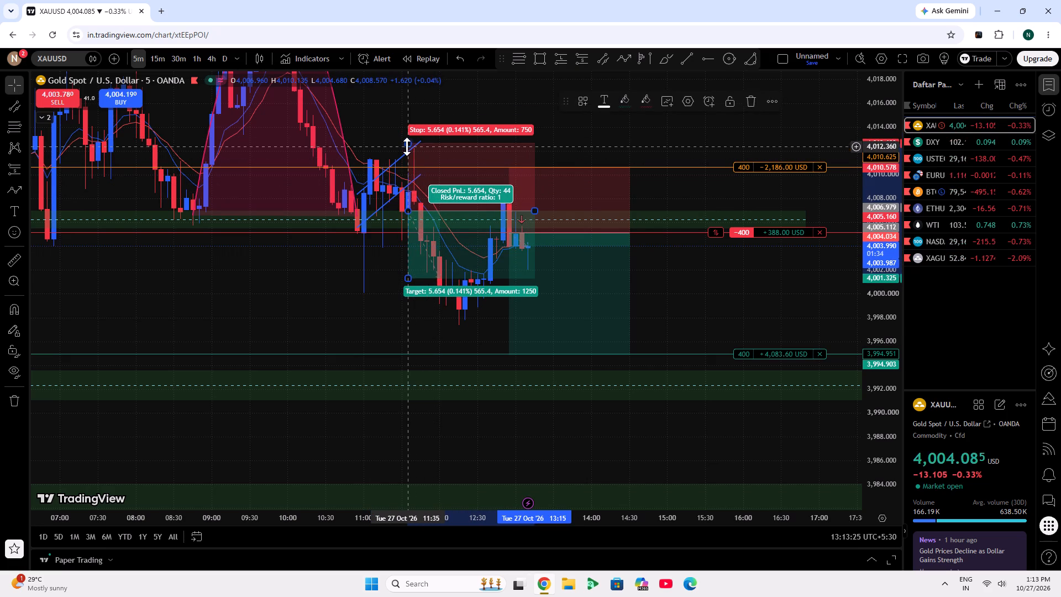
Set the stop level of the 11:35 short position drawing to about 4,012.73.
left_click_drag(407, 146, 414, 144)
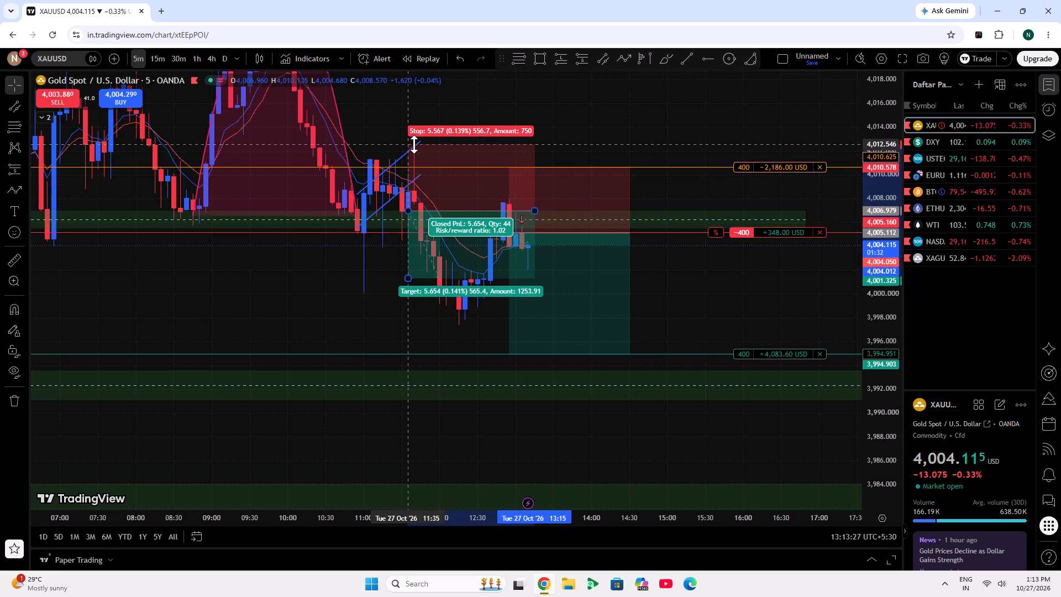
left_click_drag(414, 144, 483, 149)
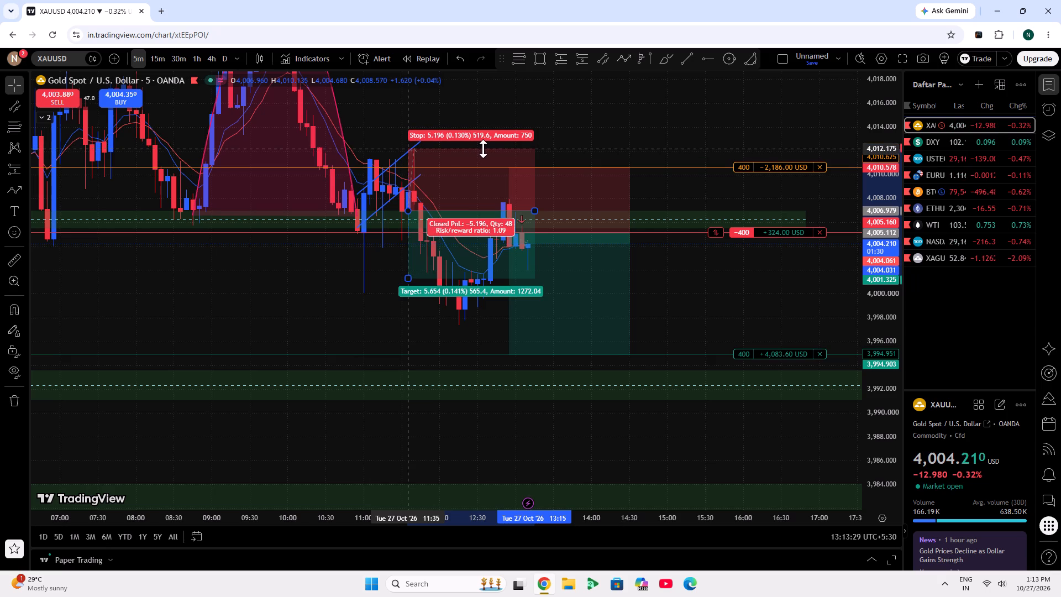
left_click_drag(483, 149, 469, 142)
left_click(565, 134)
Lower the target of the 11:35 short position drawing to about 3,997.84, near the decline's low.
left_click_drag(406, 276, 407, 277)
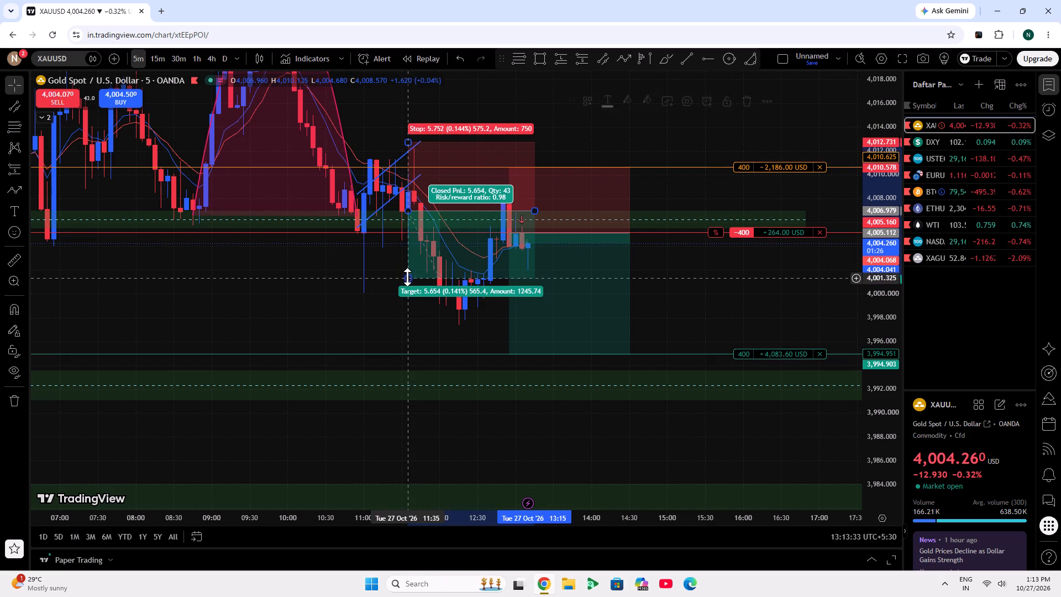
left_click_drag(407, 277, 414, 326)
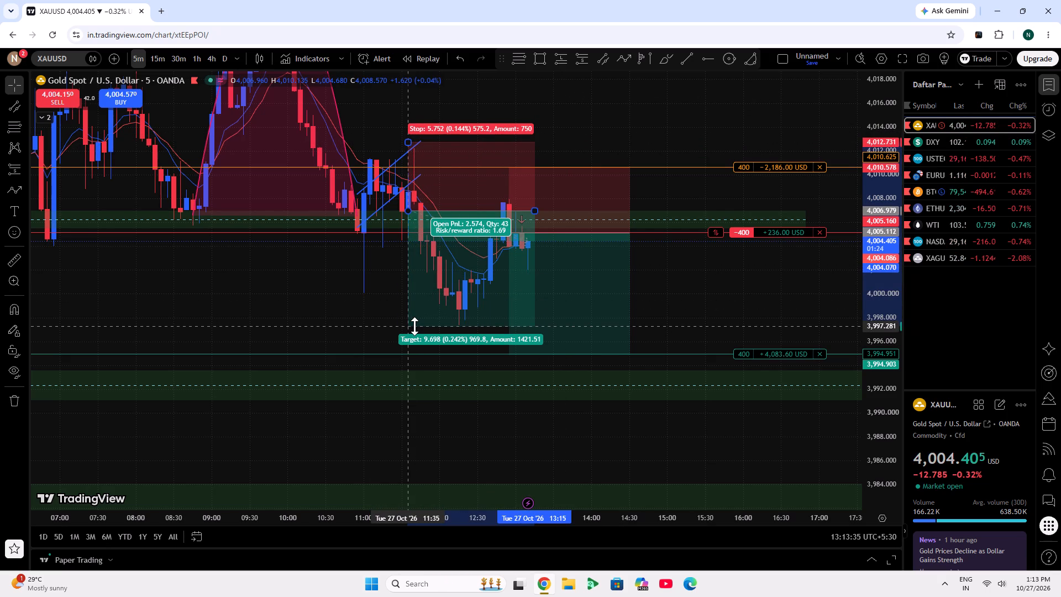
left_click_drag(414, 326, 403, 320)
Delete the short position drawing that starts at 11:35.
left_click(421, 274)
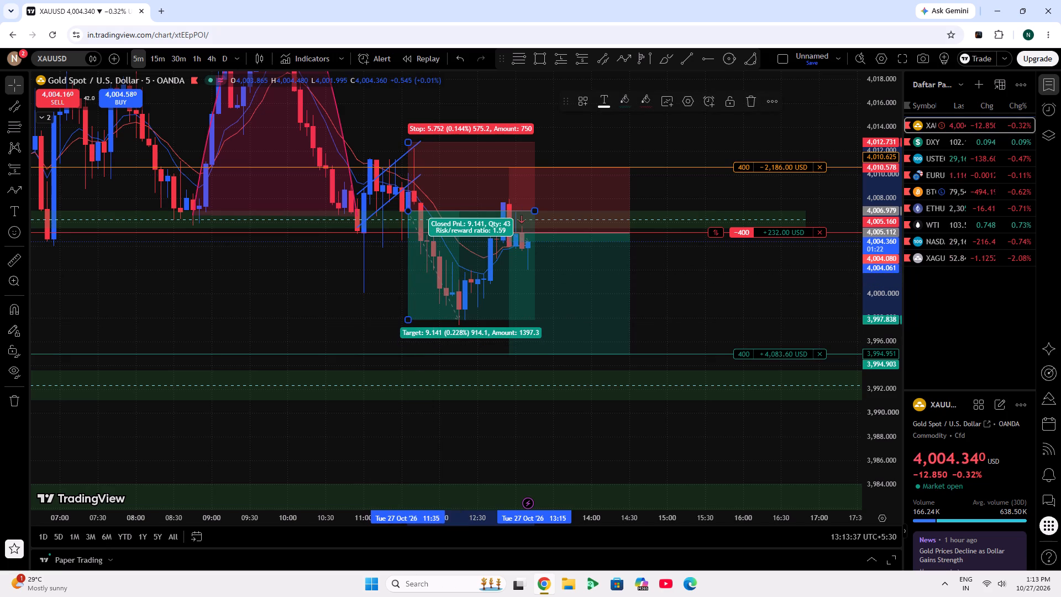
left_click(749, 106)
Try to switch the XAUUSD chart to the 1 tick interval, and dismiss the upgrade offer.
left_click_drag(737, 117, 645, 90)
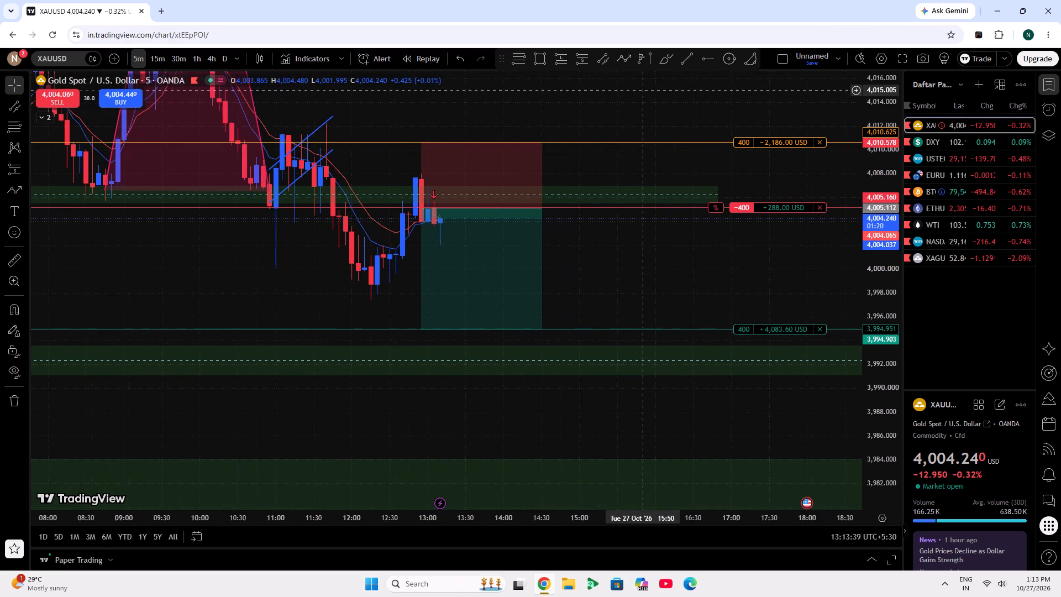
left_click_drag(645, 90, 642, 91)
scroll(623, 298, "down", 7)
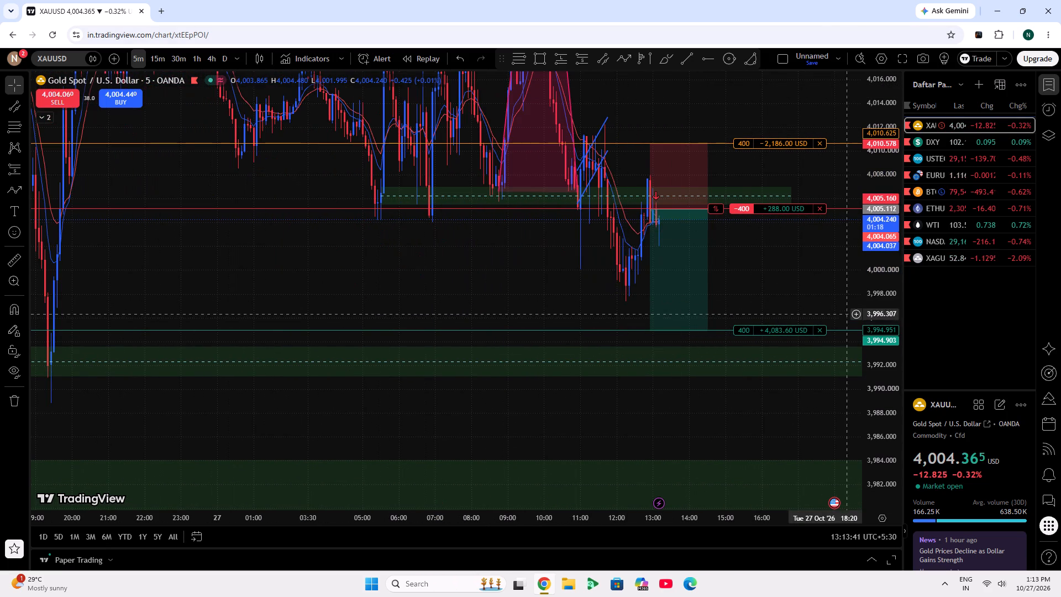
scroll(872, 292, "down", 6)
scroll(582, 347, "up", 6)
scroll(880, 382, "up", 3)
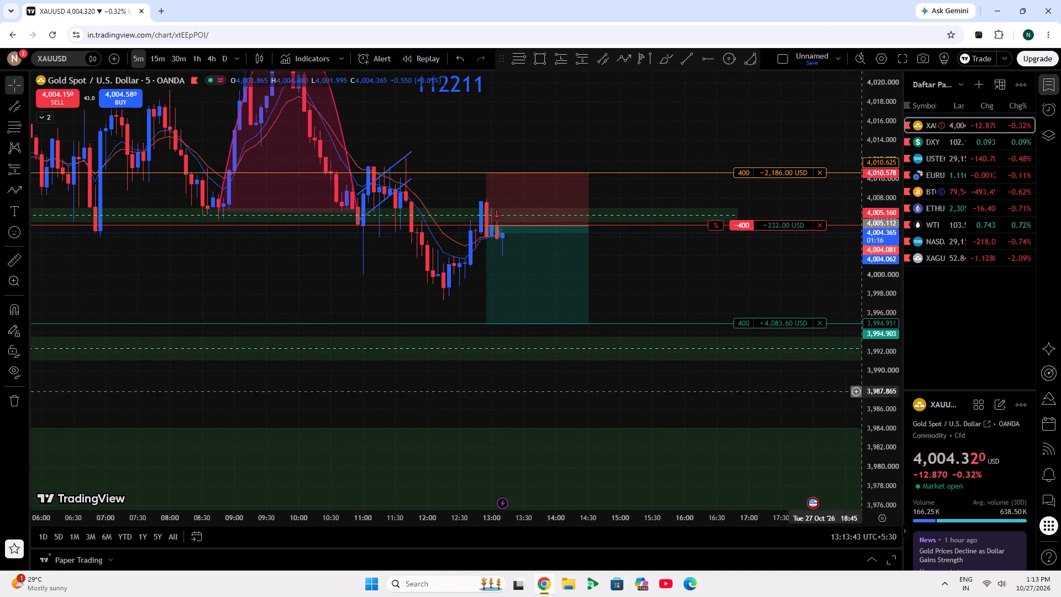
left_click(240, 60)
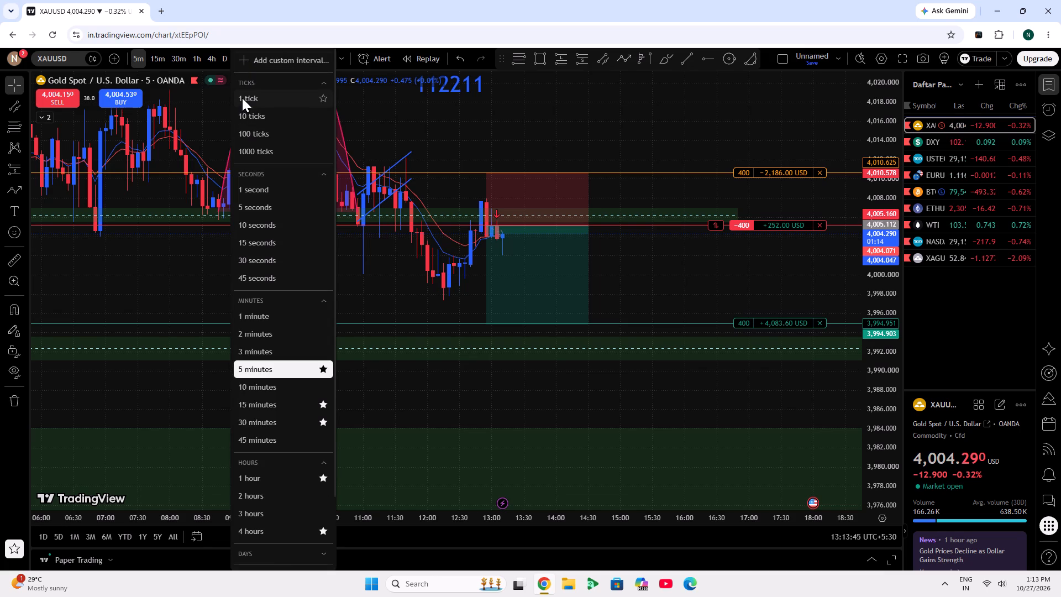
left_click(242, 98)
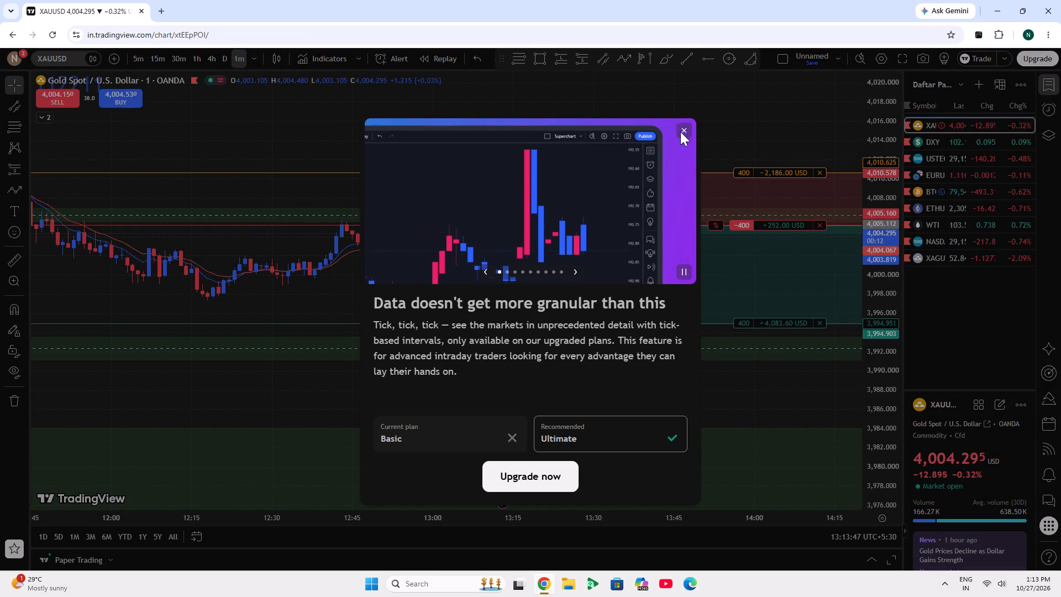
left_click(685, 132)
Nudge the 12:55 to 14:30 short position drawing up to entry 4,005.133, stop 4,010.599 and target 3,994.924.
left_click_drag(696, 134, 419, 138)
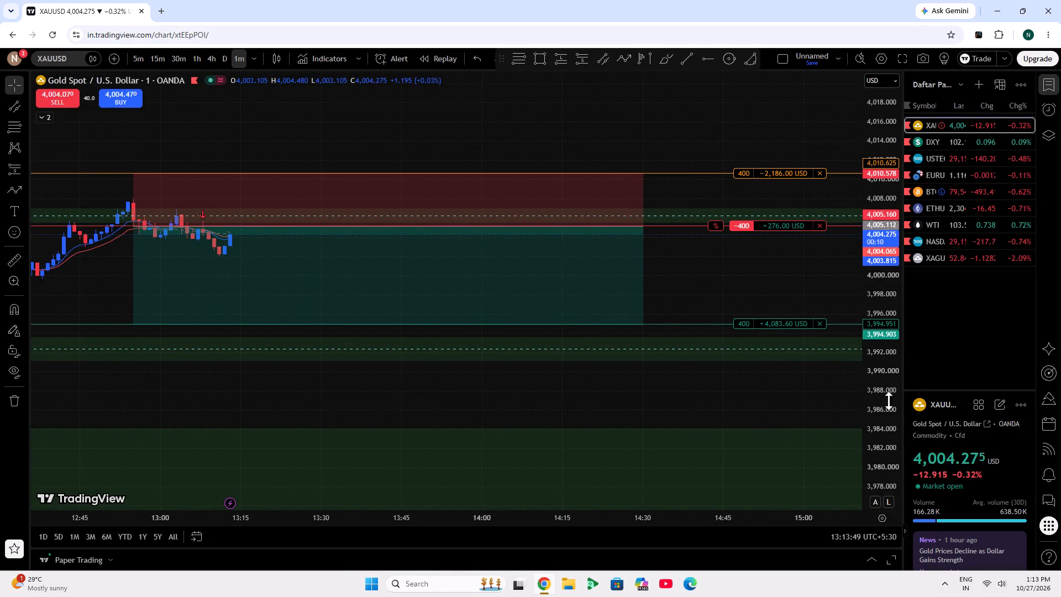
scroll(890, 406, "up", 6)
scroll(636, 247, "down", 5)
scroll(875, 274, "down", 3)
scroll(748, 280, "up", 4)
left_click_drag(758, 261, 760, 337)
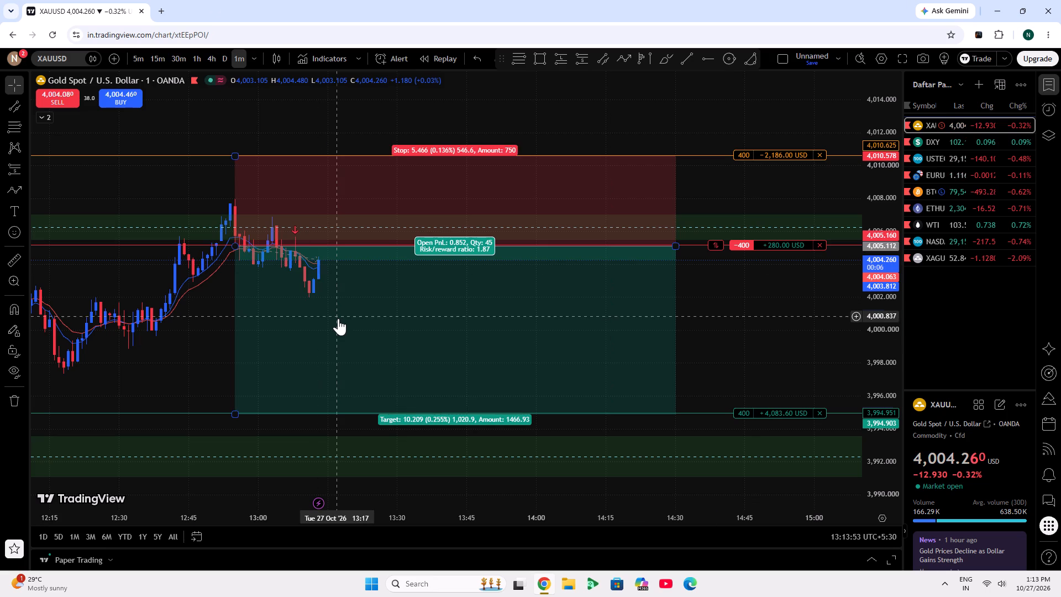
left_click(338, 318)
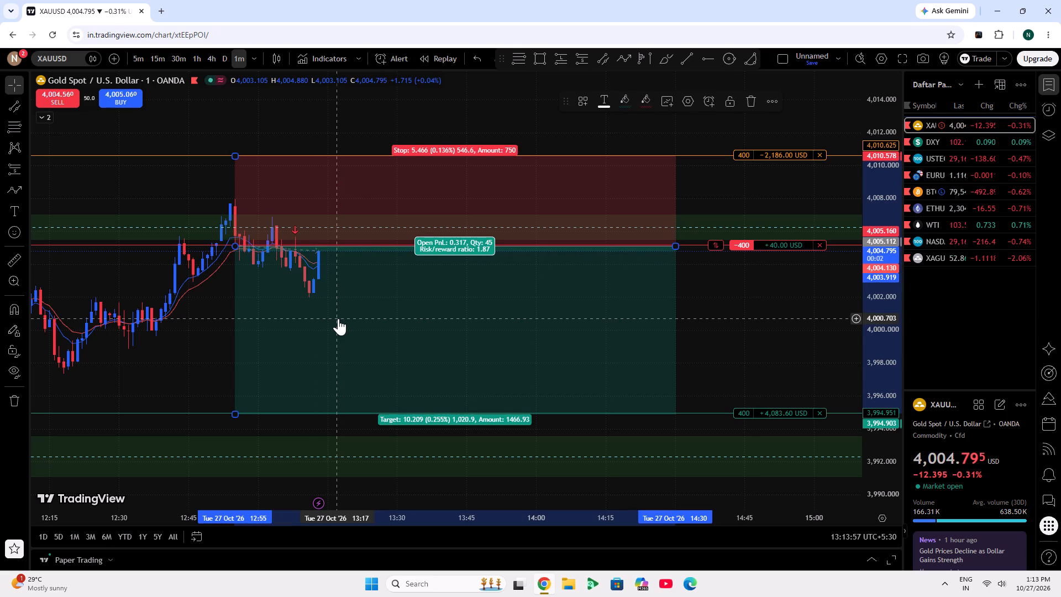
key("Up")
key("Up")
key("Up")
key("Up")
key("Up")
key("Up")
key("Up")
key("Up")
key("Up")
key("Up")
key("Up")
key("Up")
key("Up")
key("Up")
key("Up")
key("Up")
key("Up")
key("Up")
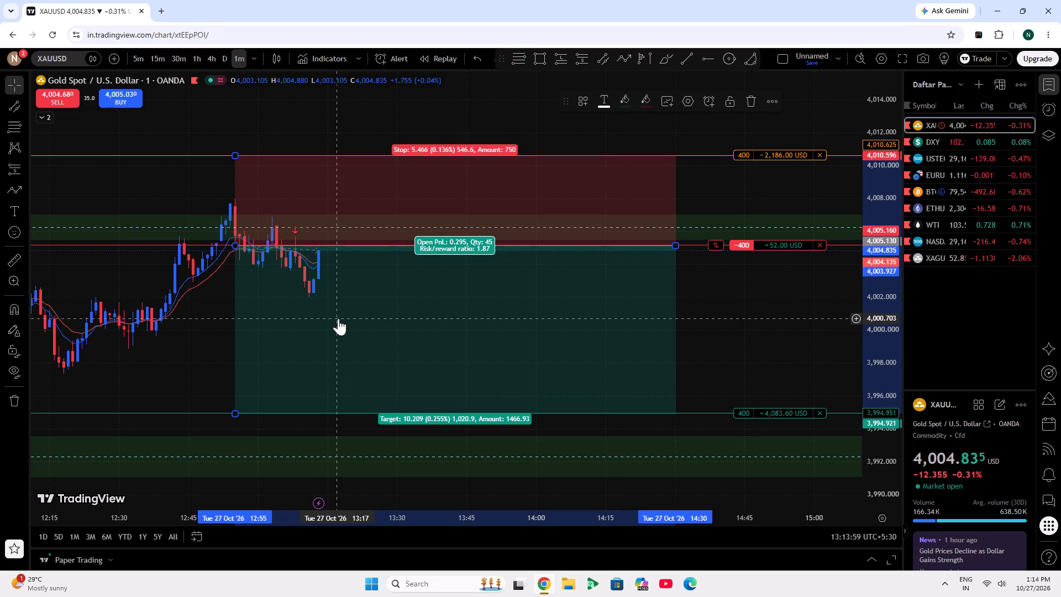
key("Up")
key("Up")
key("Up")
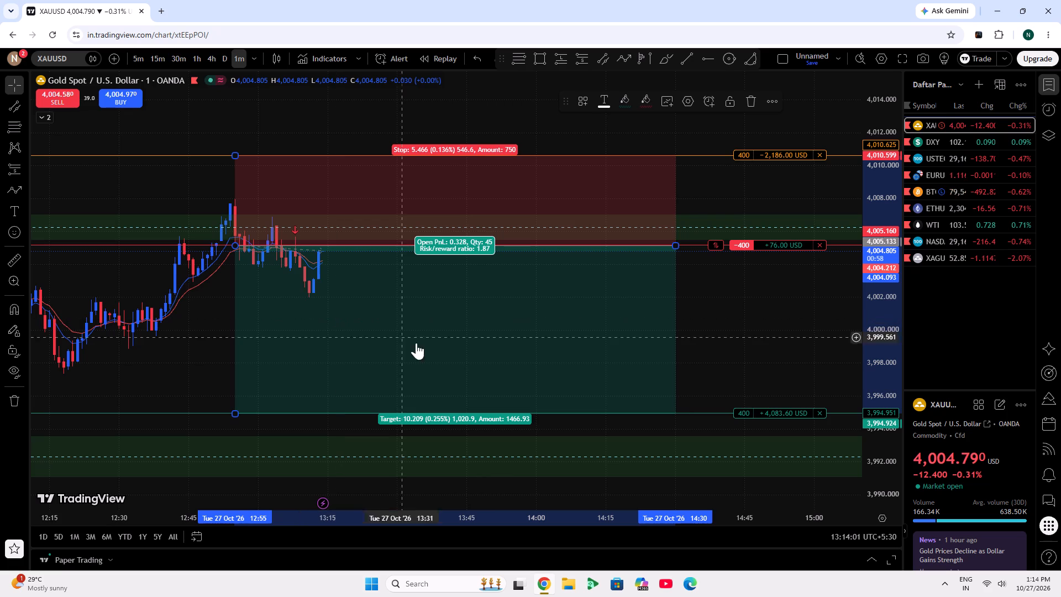
Measure the price distance on XAUUSD from about 4,005.68 down to the recent low near 4,002.02, and clear the measurement.
left_click(768, 307)
scroll(886, 369, "up", 4)
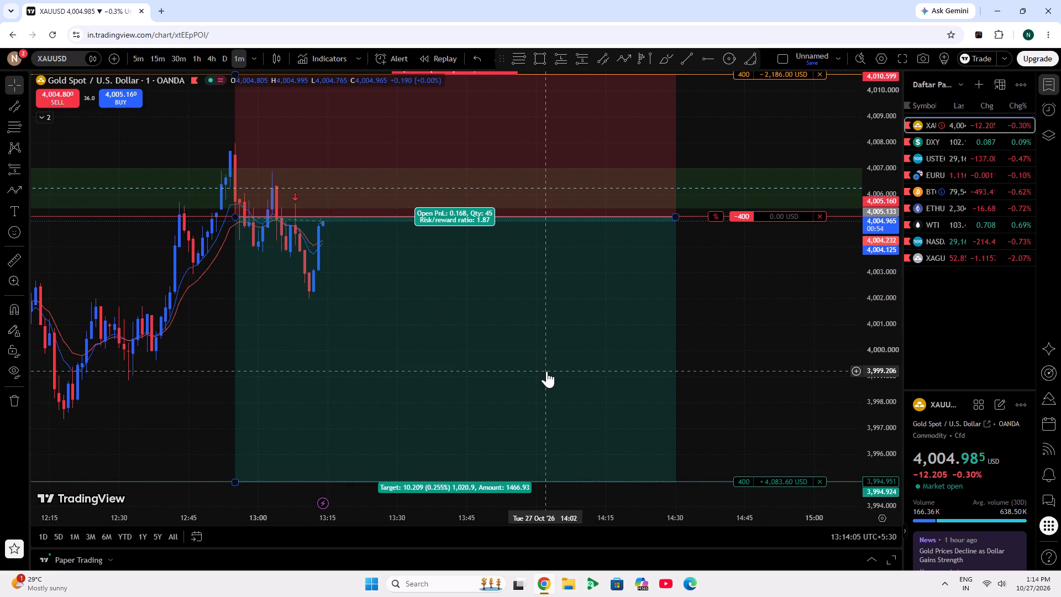
scroll(626, 363, "down", 6)
scroll(892, 323, "down", 7)
scroll(632, 394, "up", 6)
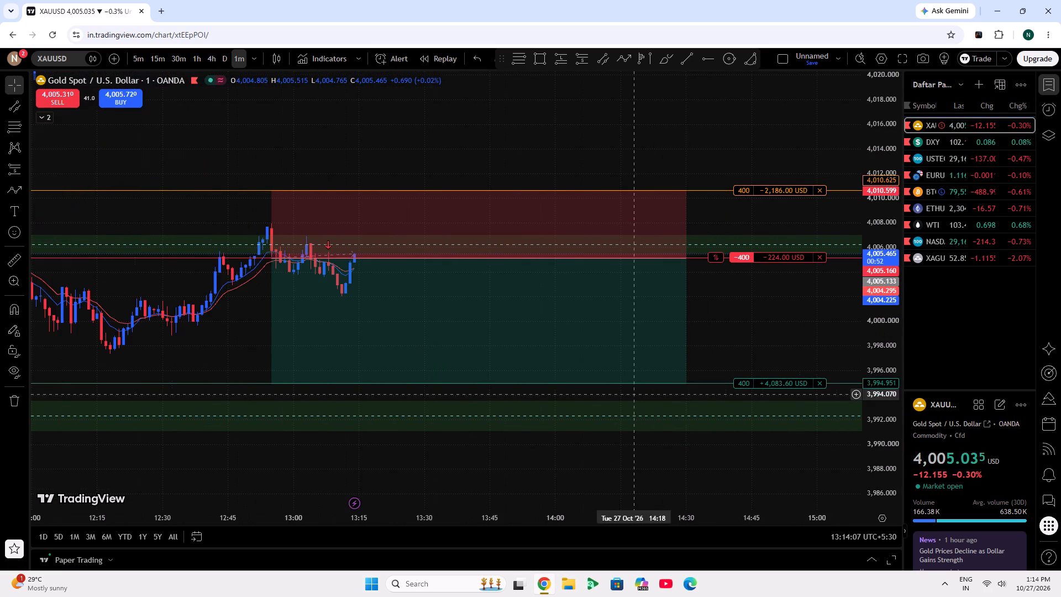
scroll(881, 412, "up", 7)
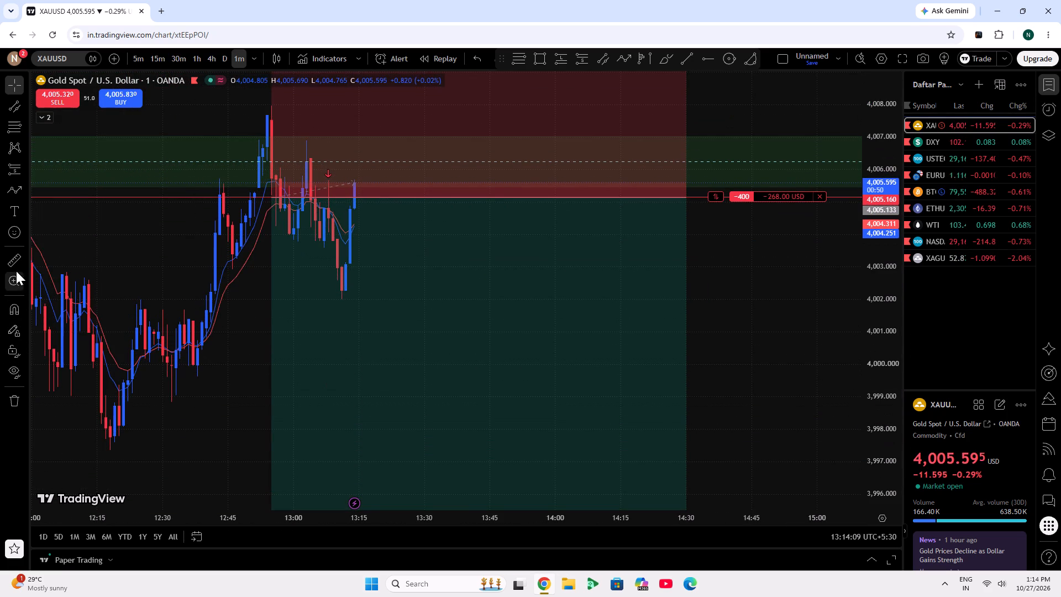
left_click(15, 267)
left_click(239, 180)
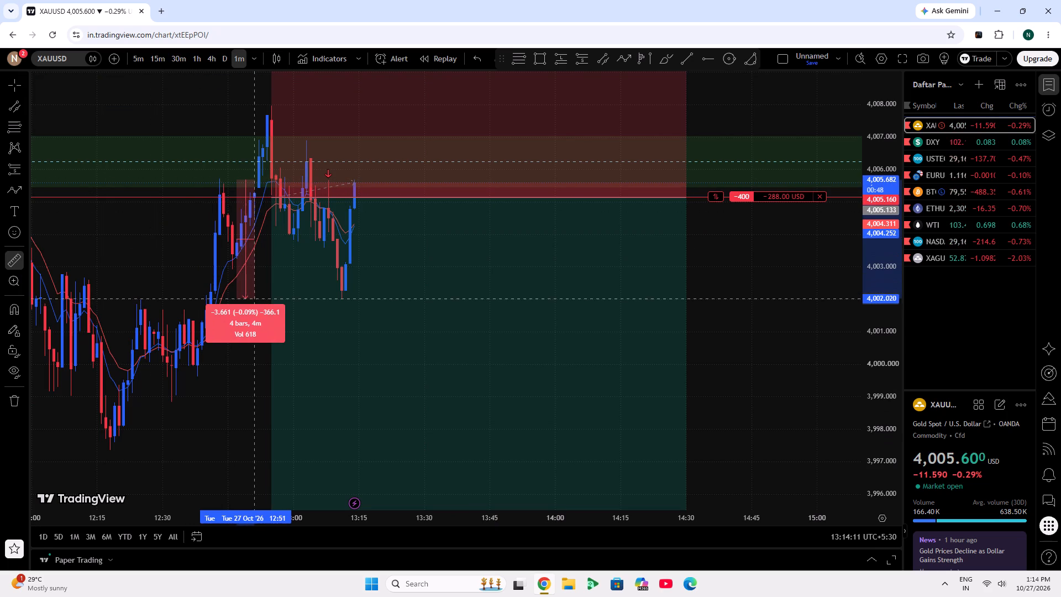
left_click(253, 298)
left_click(733, 260)
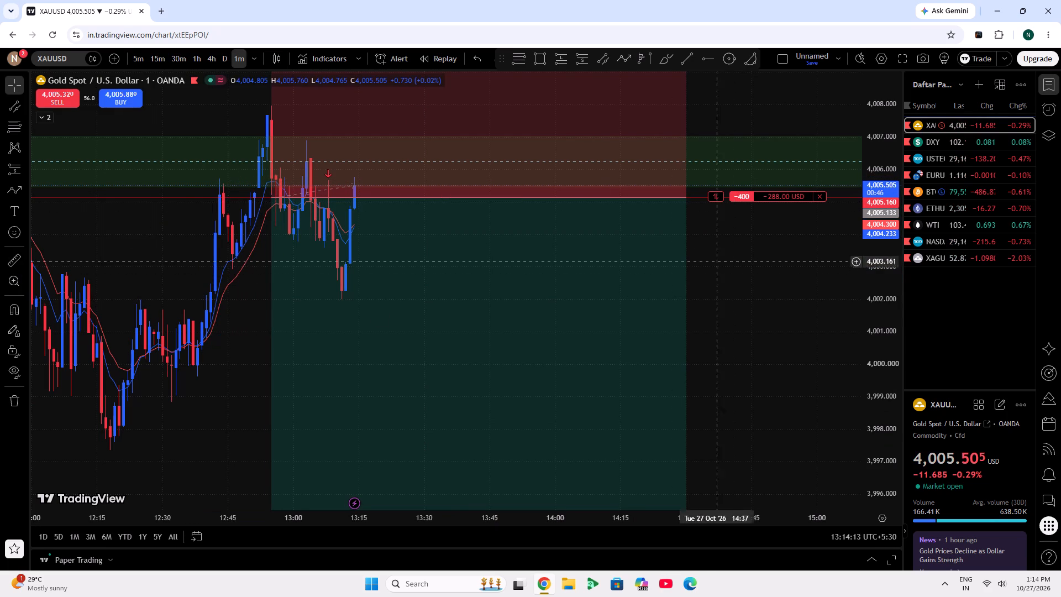
Switch the XAUUSD chart to the 5-minute interval.
left_click(132, 48)
left_click(661, 287)
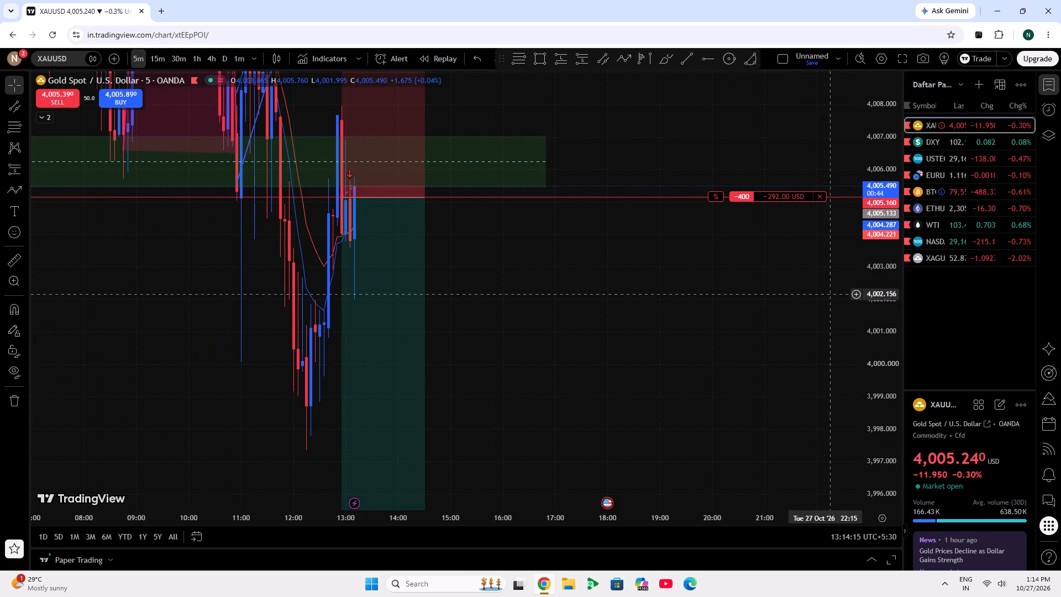
Unlock the 112211 text label, move it beyond the short position drawing to about 4,008 near 15:30, and lock it again.
double_click(878, 287)
scroll(407, 434, "up", 4)
left_click_drag(407, 434, 414, 434)
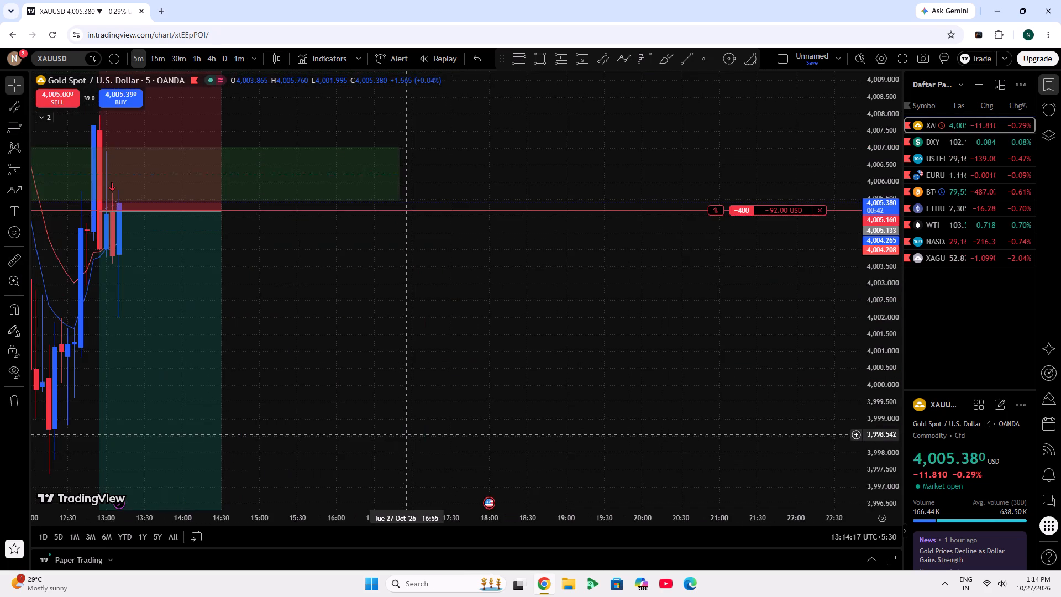
left_click_drag(414, 434, 837, 446)
scroll(450, 412, "up", 3)
left_click_drag(667, 495, 606, 345)
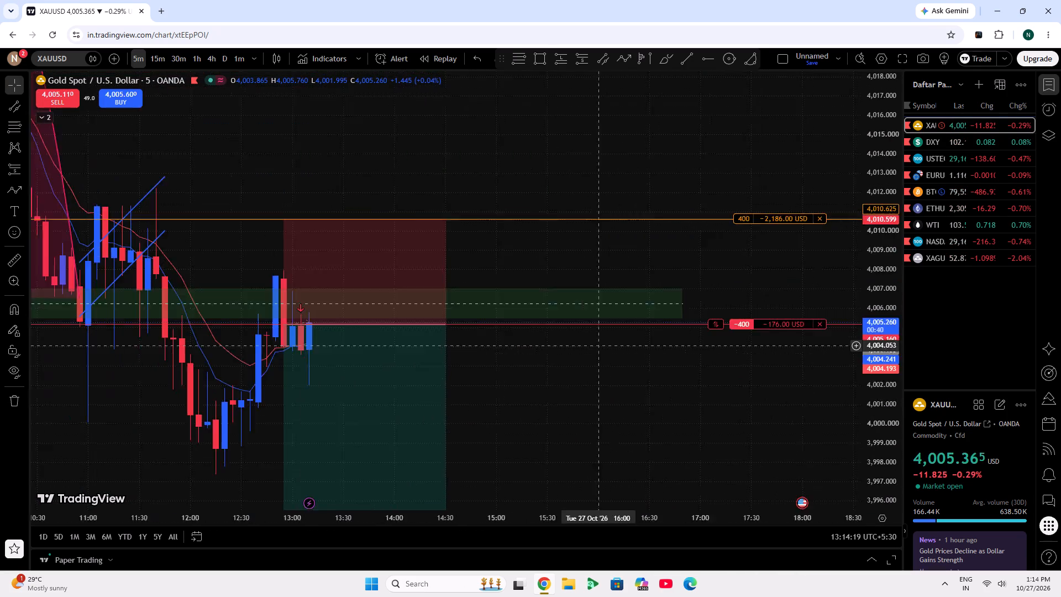
left_click_drag(606, 345, 898, 416)
left_click_drag(880, 421, 874, 416)
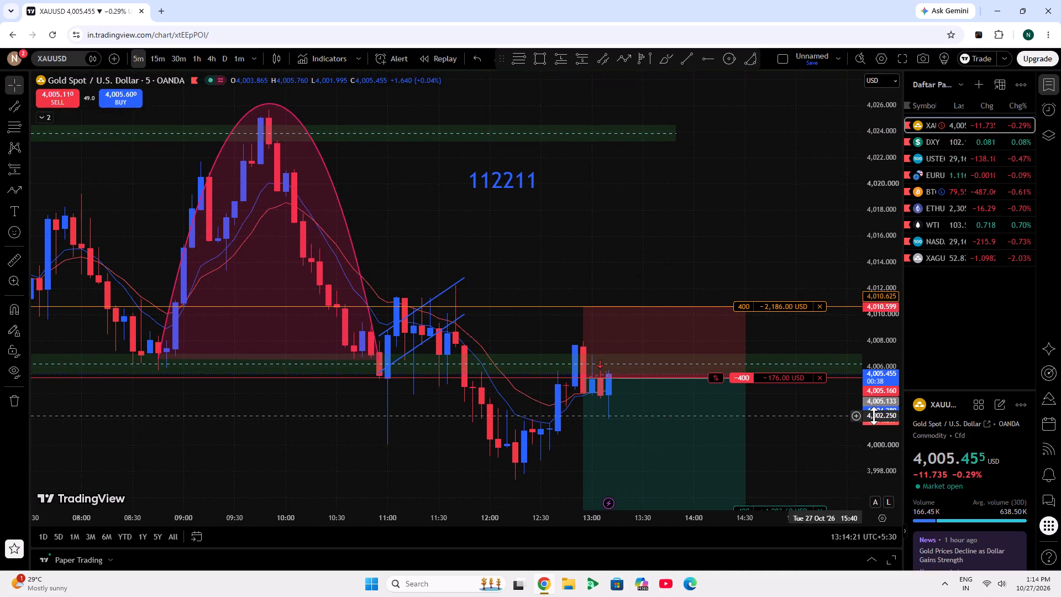
left_click_drag(874, 416, 862, 391)
left_click_drag(820, 428, 535, 385)
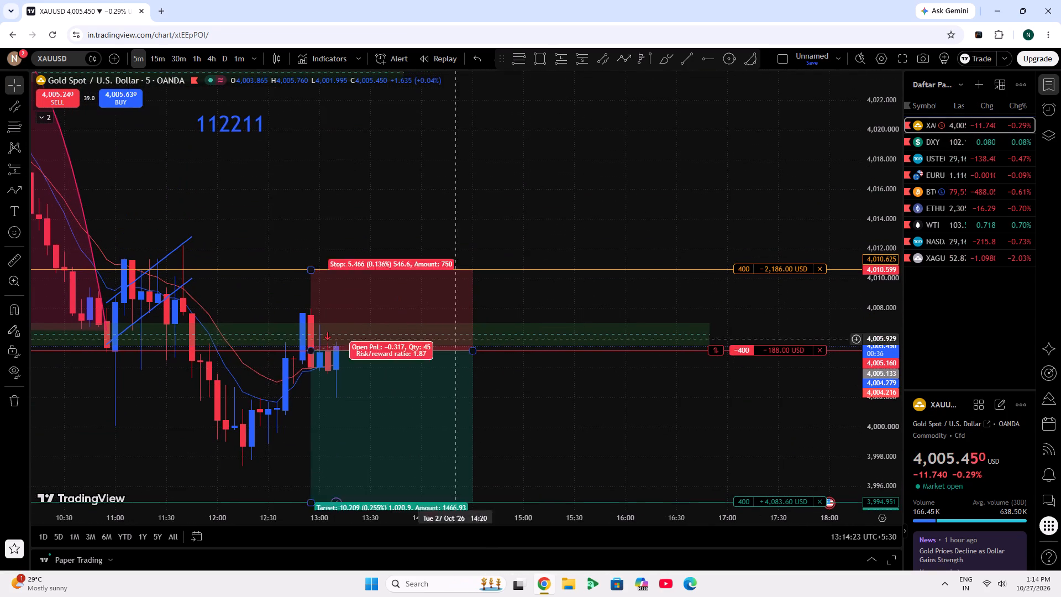
left_click(226, 113)
left_click(664, 99)
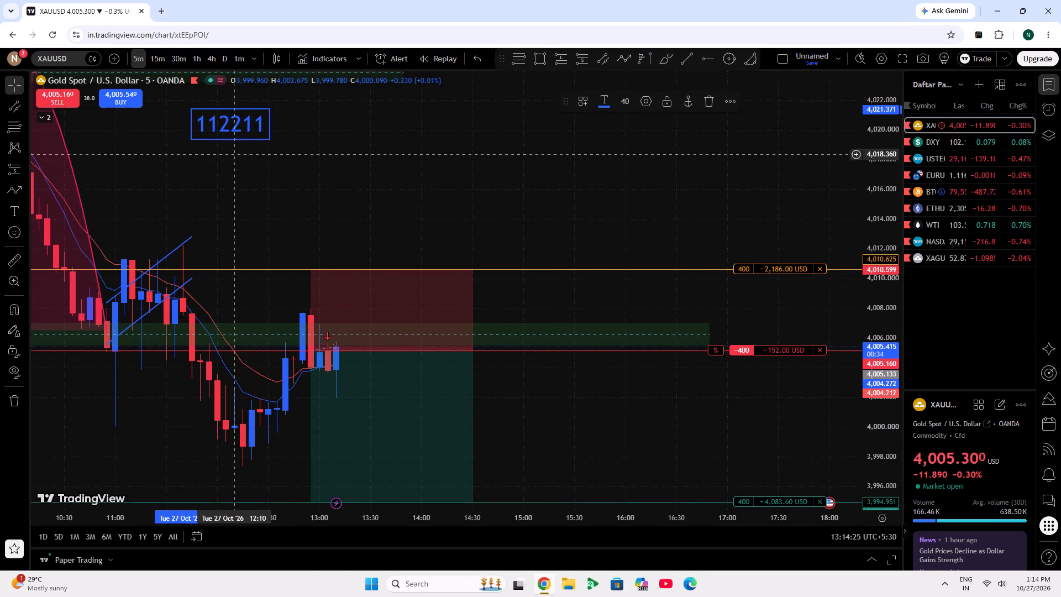
left_click_drag(223, 118, 585, 297)
left_click(669, 99)
left_click_drag(585, 176, 666, 8)
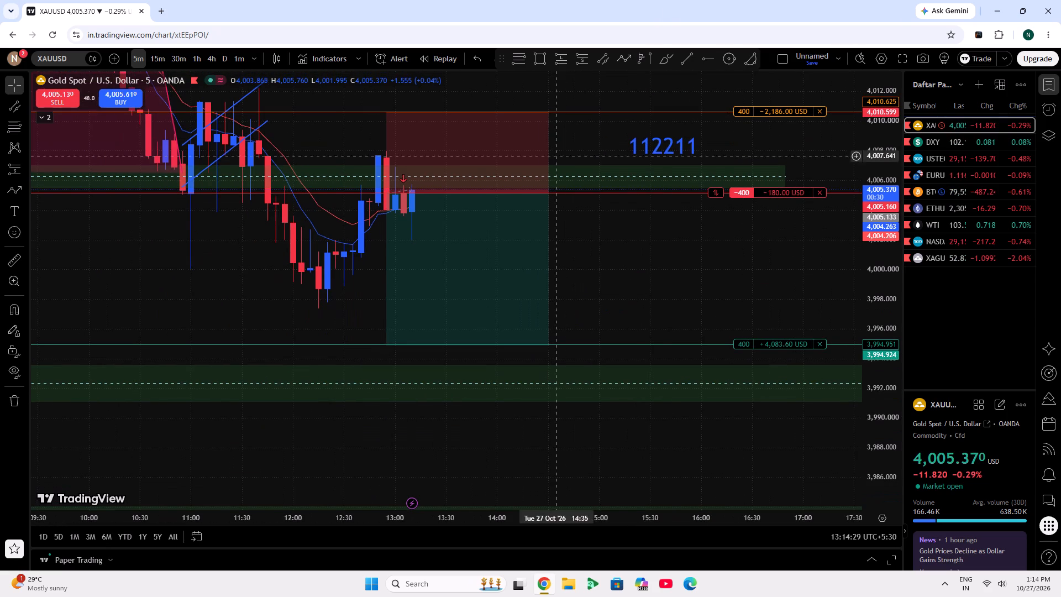
left_click_drag(579, 256, 565, 307)
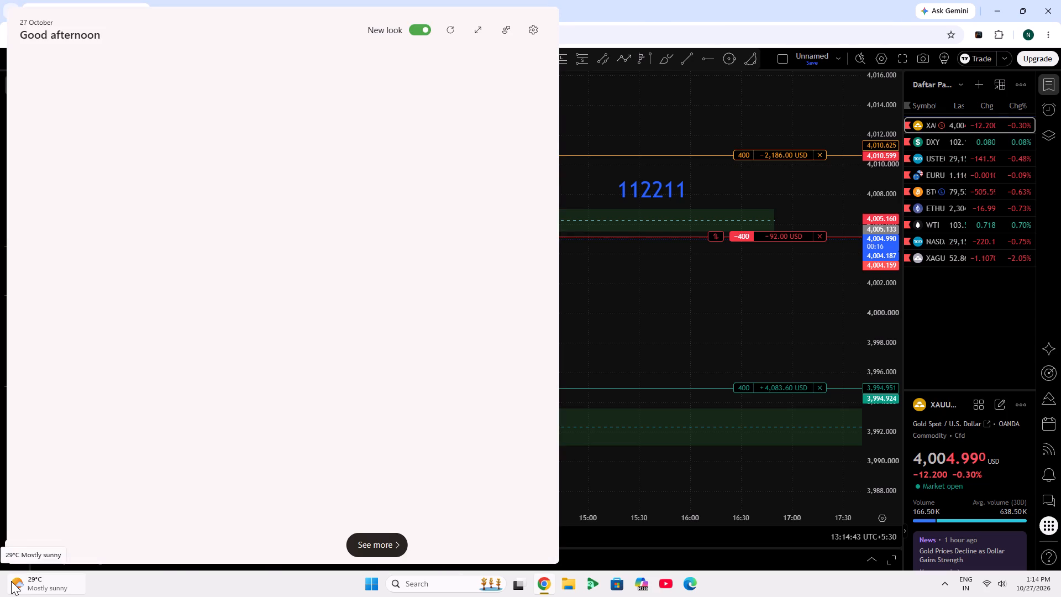
Switch the chart to DXY.
left_click(923, 142)
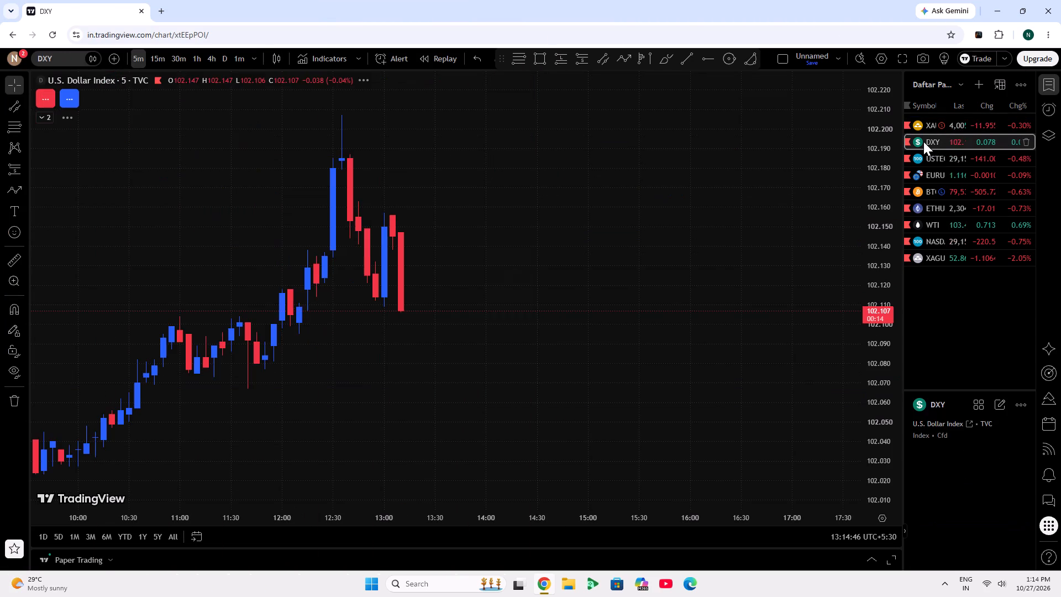
scroll(463, 259, "down", 6)
scroll(872, 308, "down", 4)
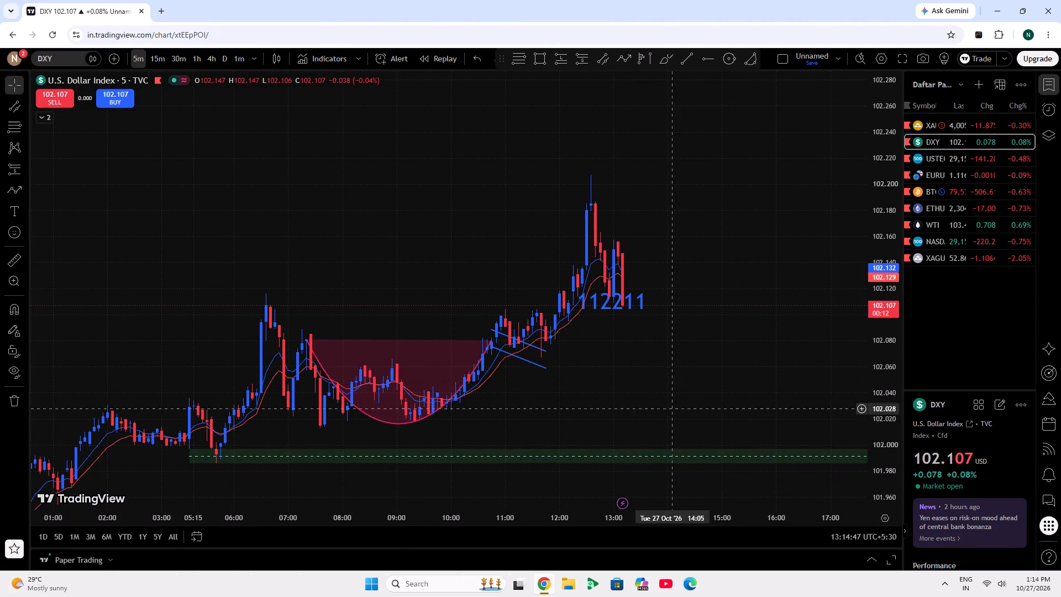
Raise the DXY flag channel's upper line to start at about 102.100, and extend the channel's end to about 12:05.
left_click_drag(521, 341, 533, 331)
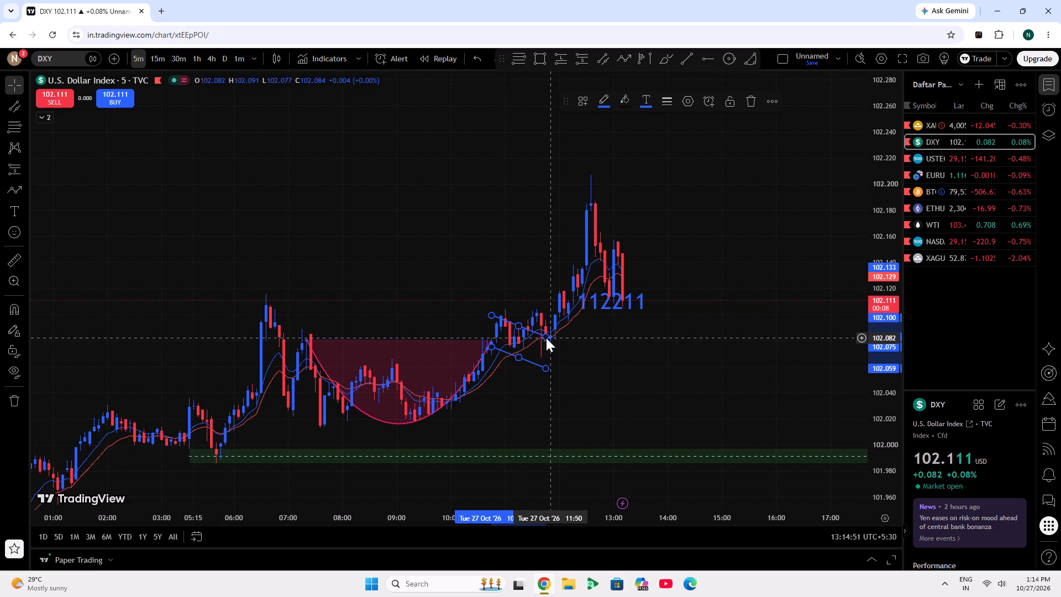
left_click_drag(547, 339, 592, 337)
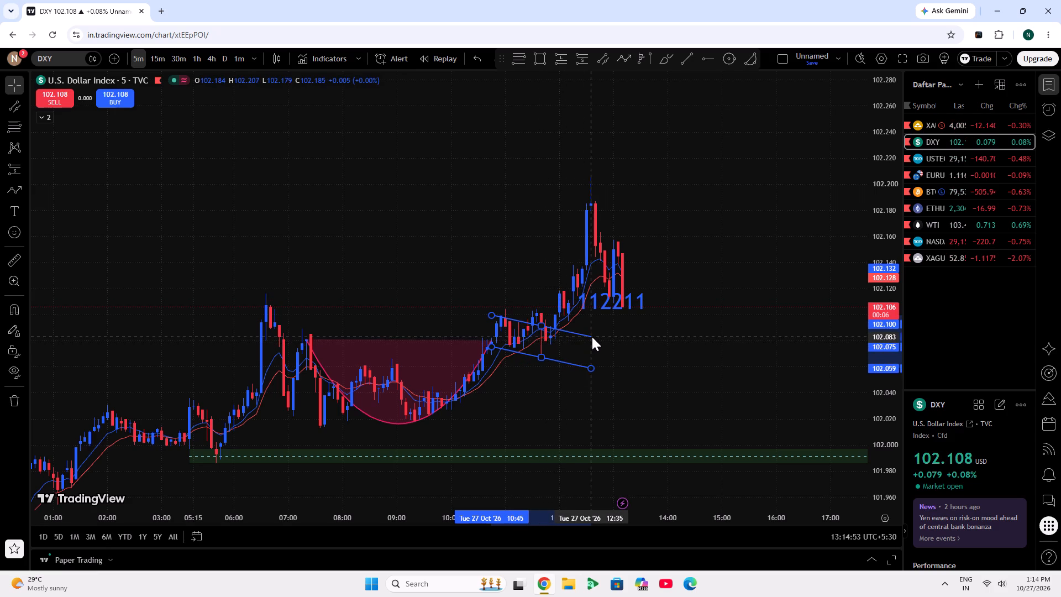
left_click_drag(592, 337, 564, 333)
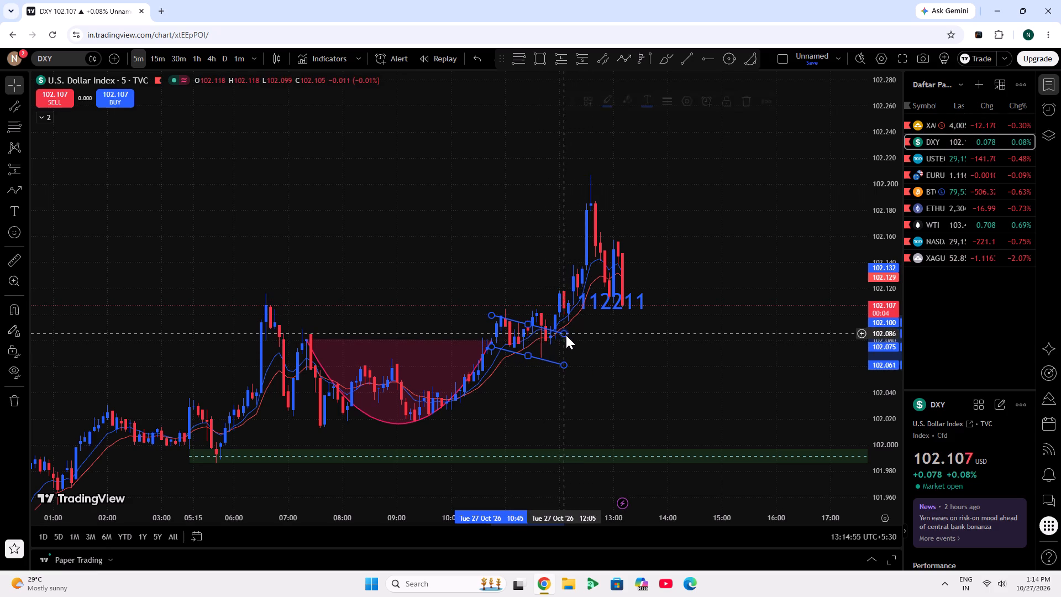
left_click(583, 336)
Unlock the 112211 label, move it above the DXY candles to about 102.253 near 13:40, and lock it again.
left_click_drag(717, 231, 634, 251)
left_click(538, 316)
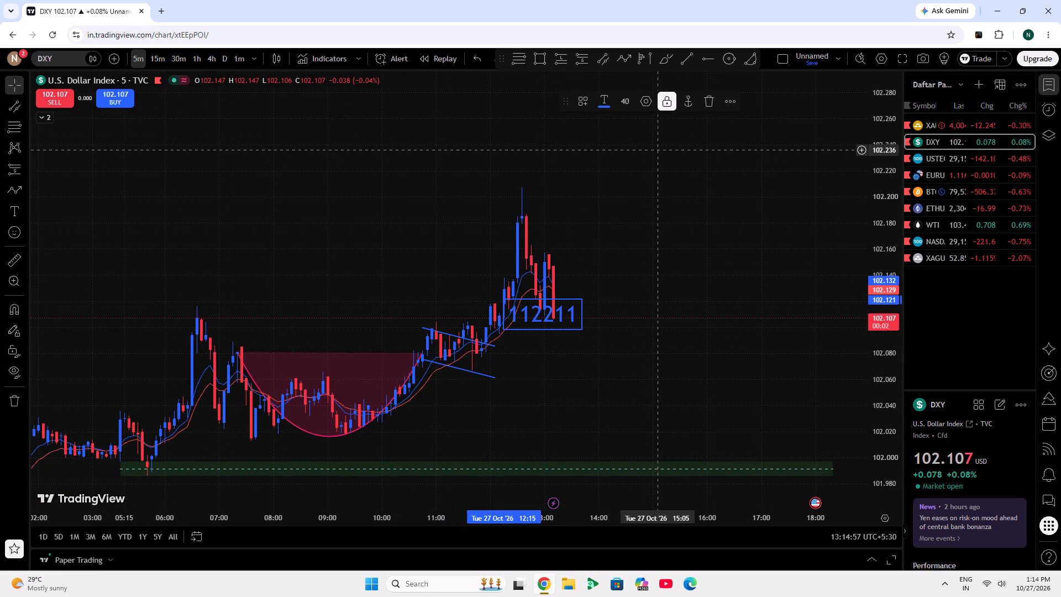
left_click(669, 97)
left_click_drag(509, 303, 586, 132)
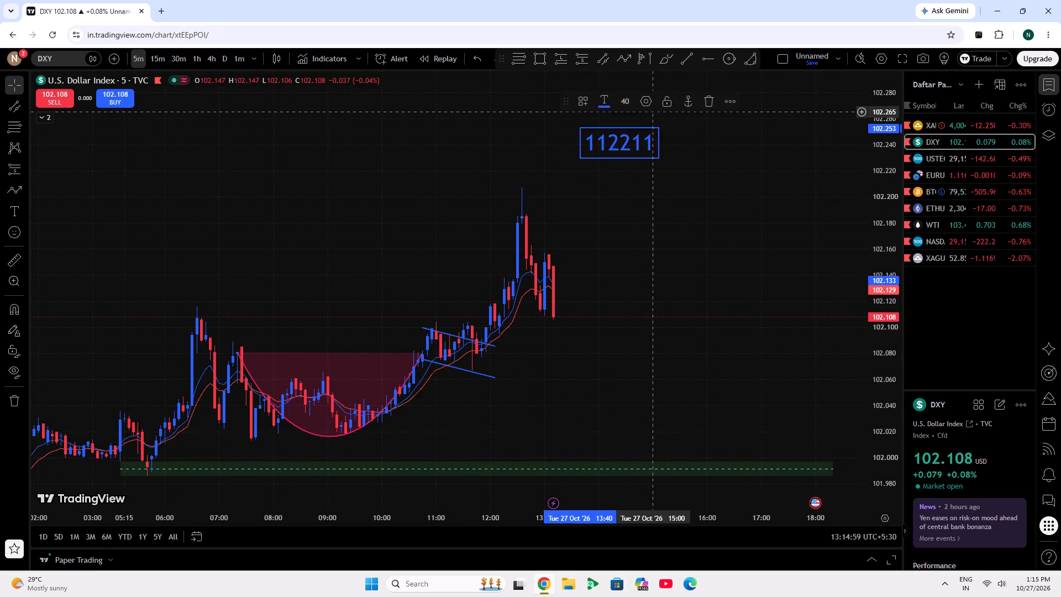
left_click(671, 96)
left_click(668, 140)
Draw a long position on DXY from 12:00 to about 14:20 with entry 102.103, target 102.203 and stop 102.053.
left_click(552, 51)
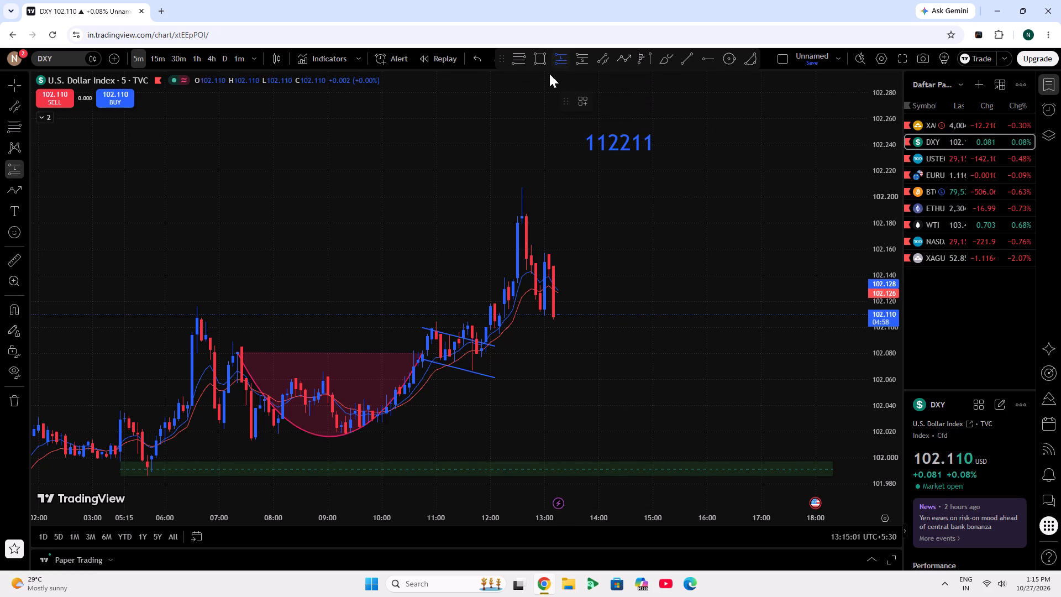
left_click(492, 323)
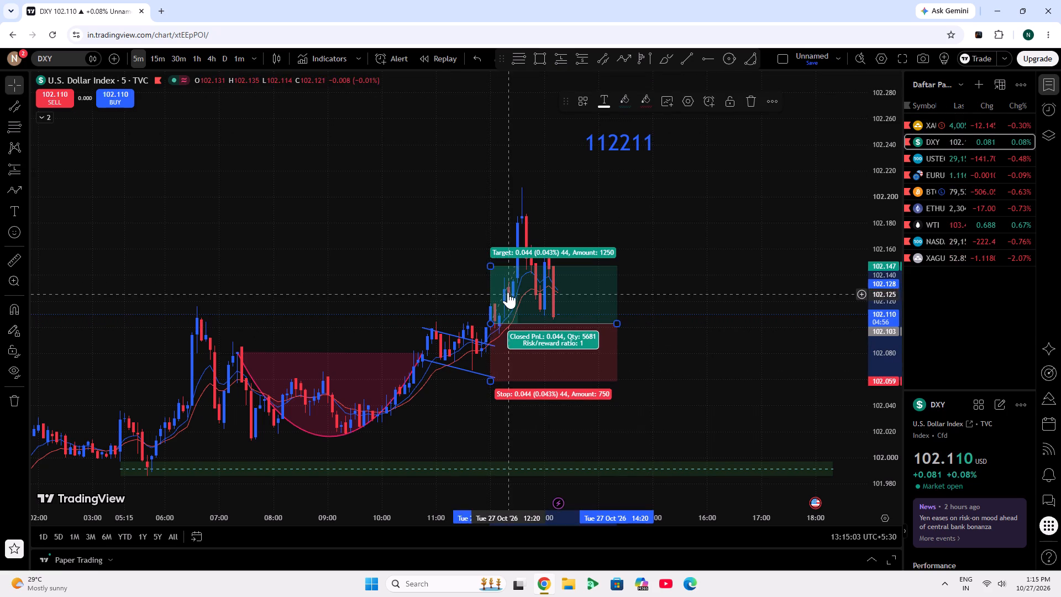
left_click_drag(491, 263, 489, 193)
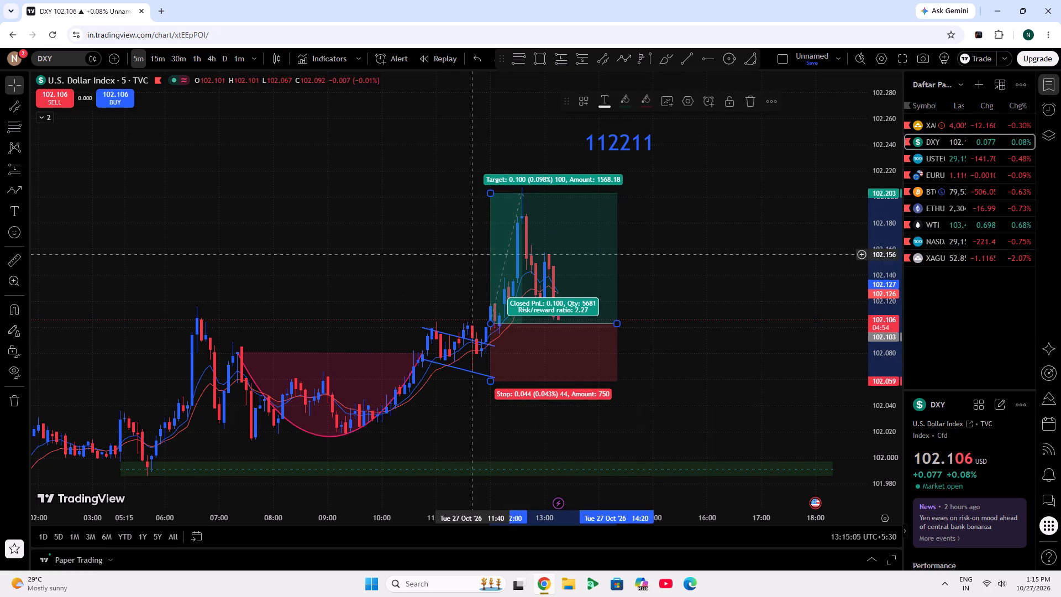
left_click_drag(492, 381, 490, 387)
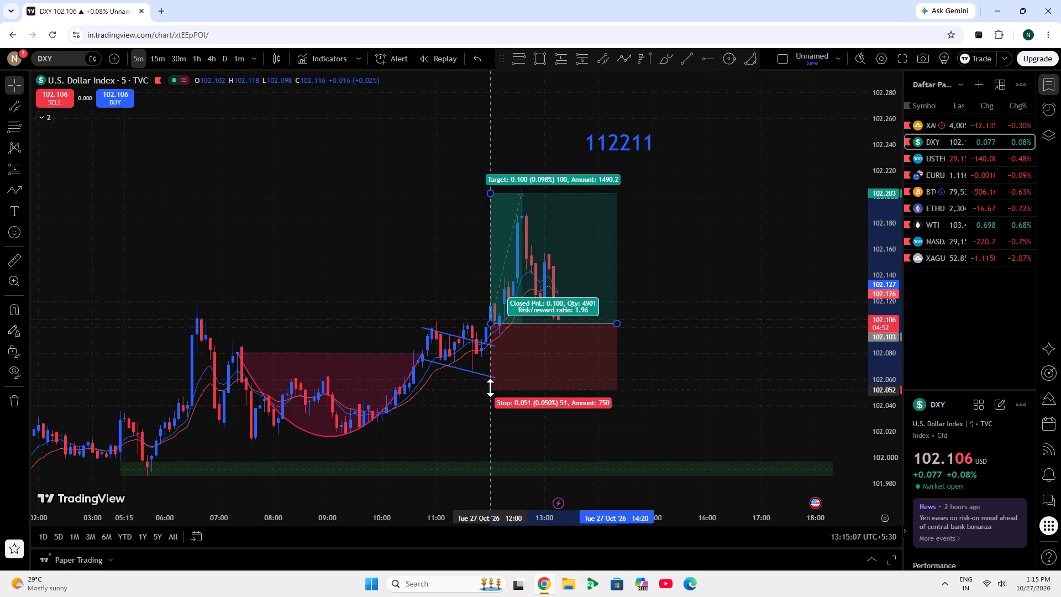
left_click_drag(490, 387, 488, 389)
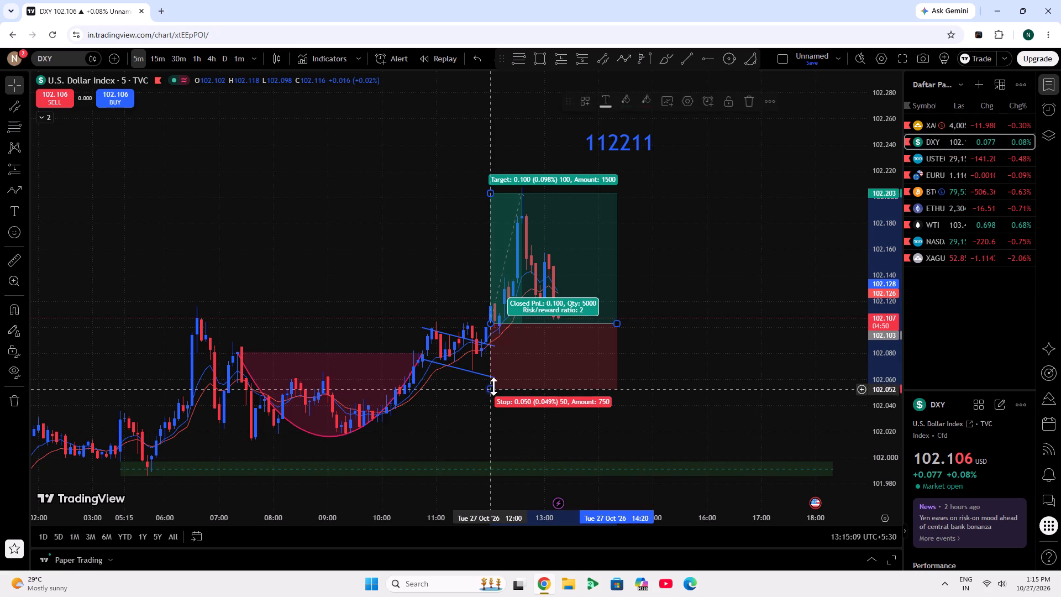
left_click(686, 359)
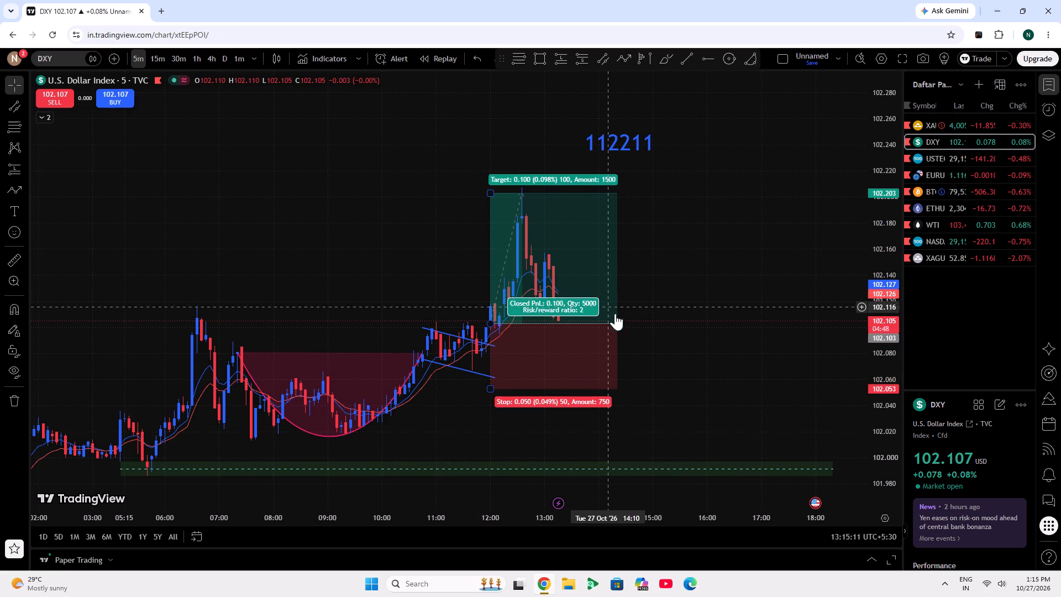
Switch the chart to USTEC.
left_click(927, 158)
scroll(619, 240, "down", 4)
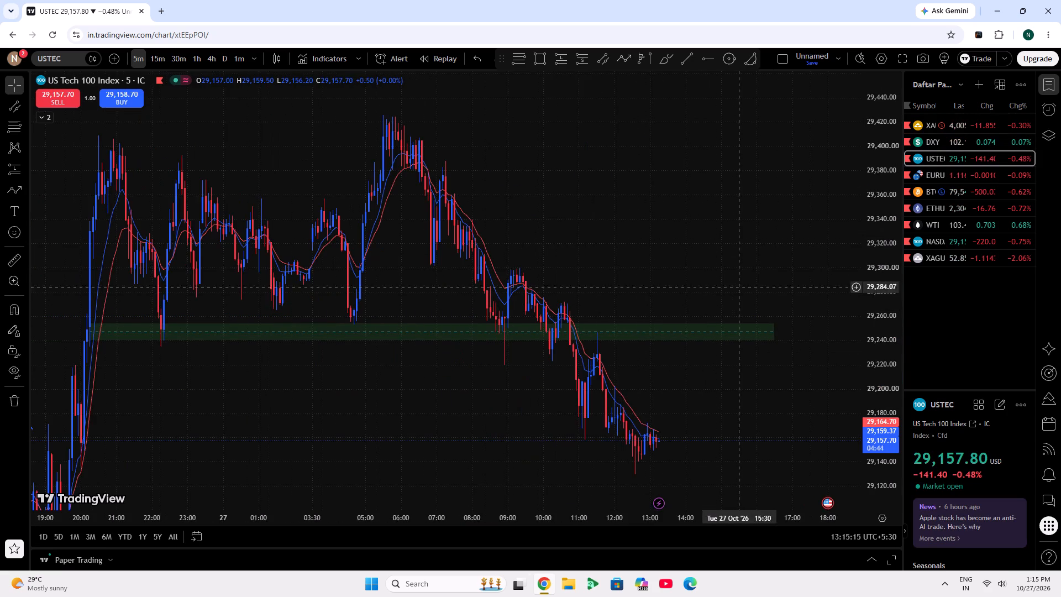
Extend the lower USTEC zone, between 29,046 and 29,061, to about 19:30 on 27 October, and lock it.
left_click_drag(738, 287, 671, 181)
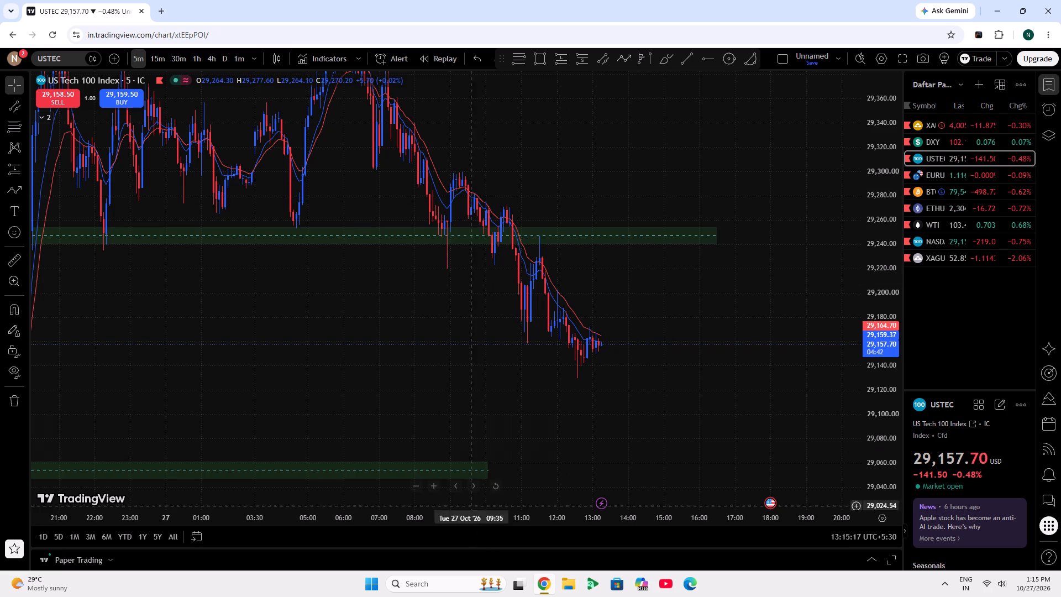
left_click_drag(487, 469, 825, 523)
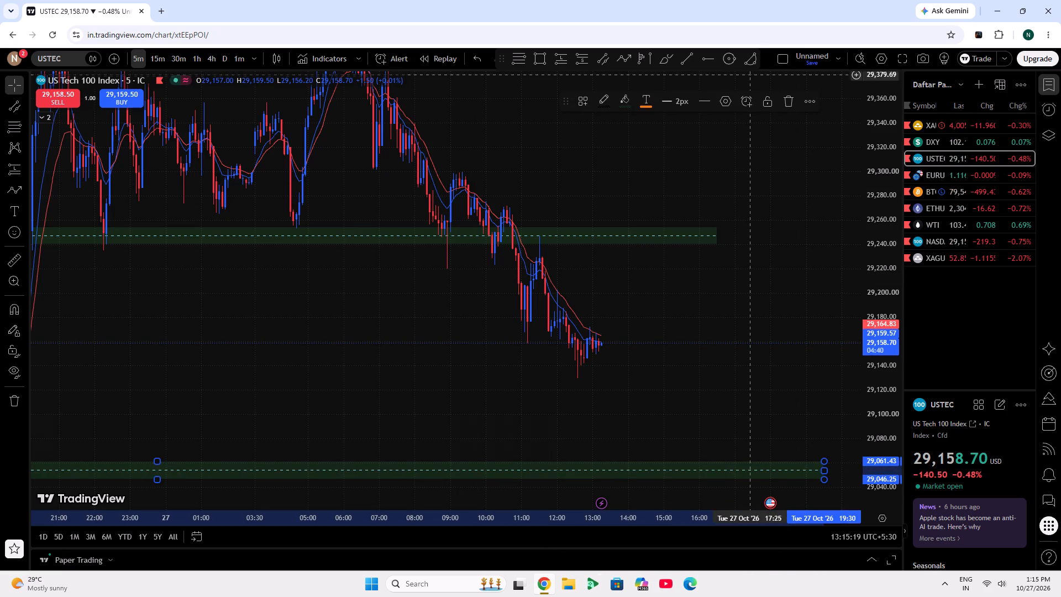
left_click(769, 99)
Nudge the zigzag path arrow on the 26 October USTEC rise slightly up and forward in time.
left_click_drag(767, 357, 785, 315)
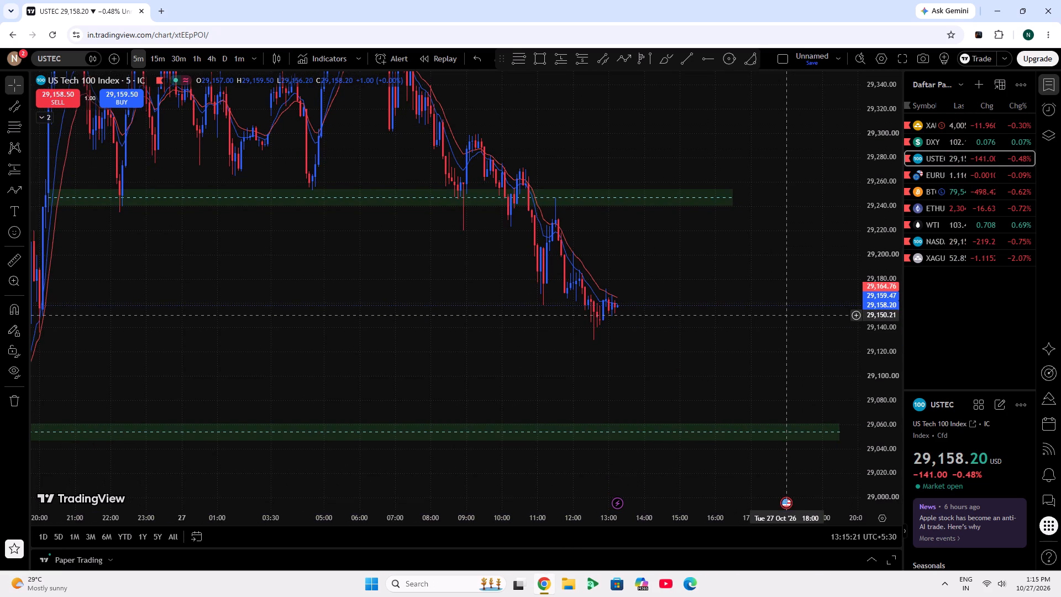
left_click_drag(785, 315, 780, 318)
scroll(759, 327, "down", 7)
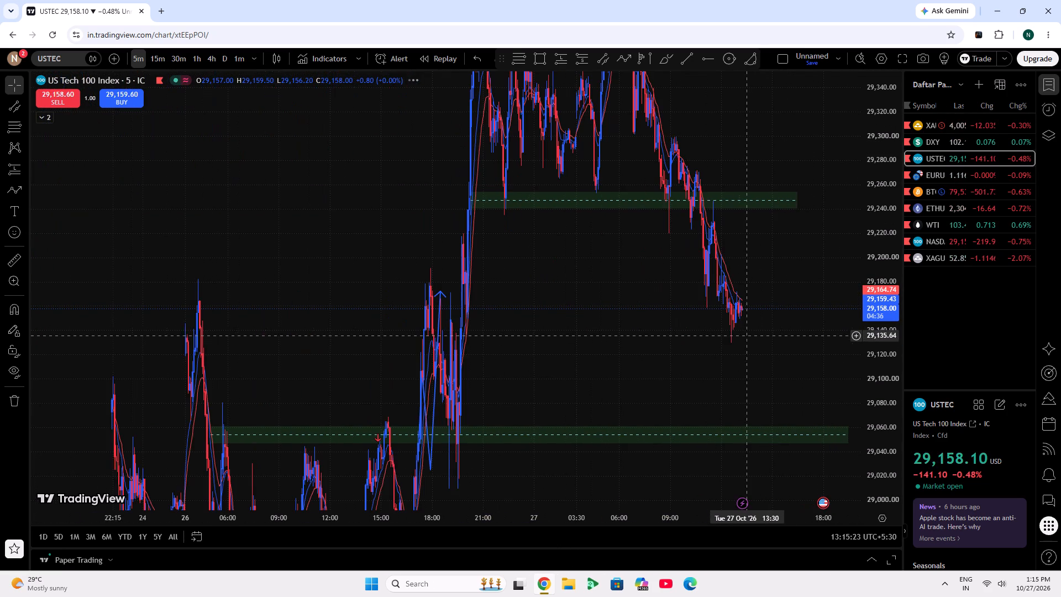
scroll(650, 390, "up", 6)
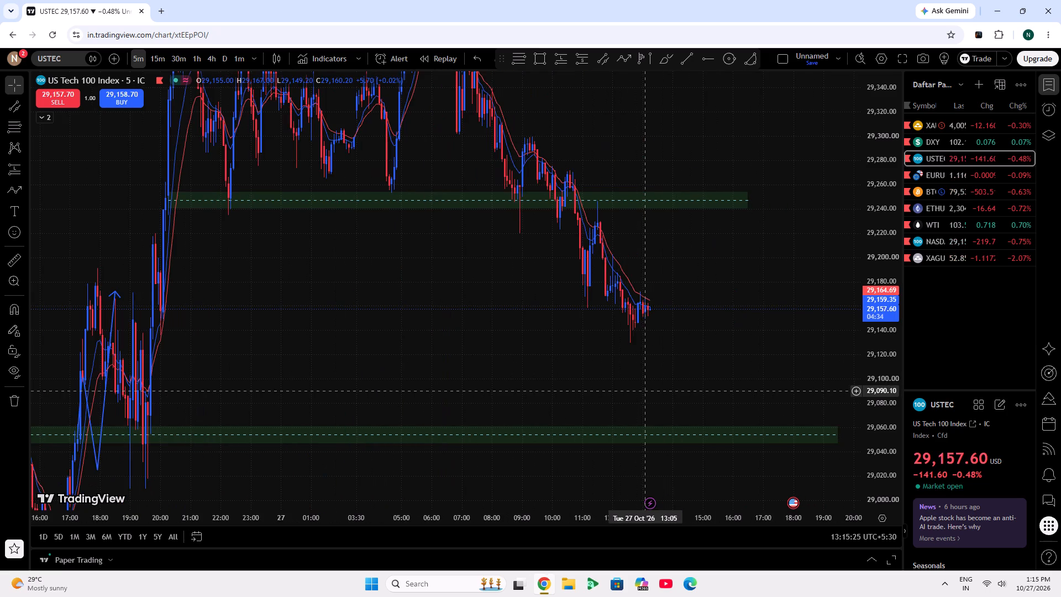
left_click_drag(277, 245, 846, 242)
scroll(671, 487, "up", 7)
left_click_drag(595, 355, 426, 149)
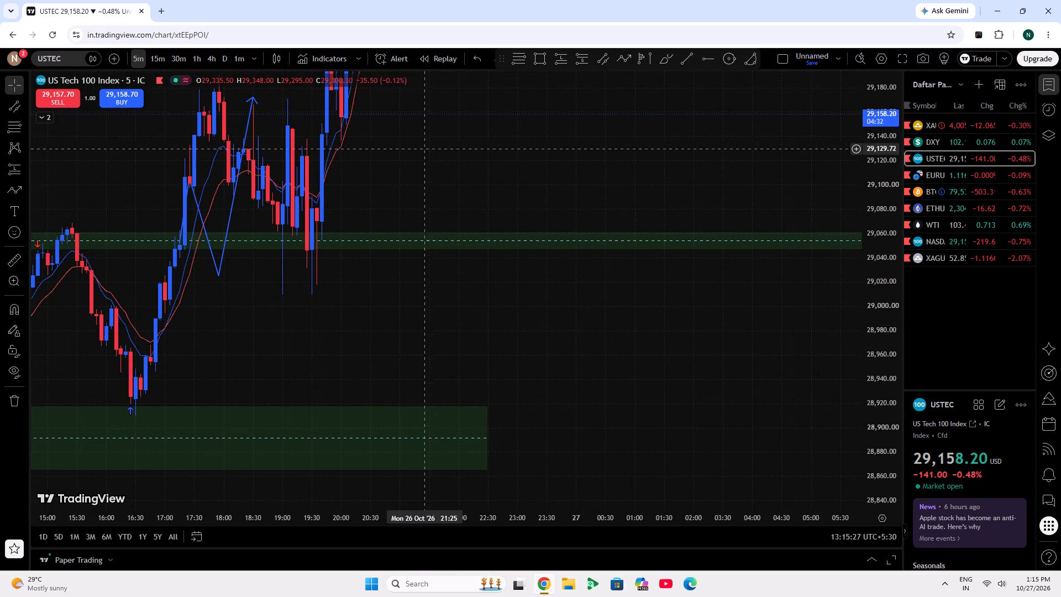
left_click_drag(371, 277, 317, 449)
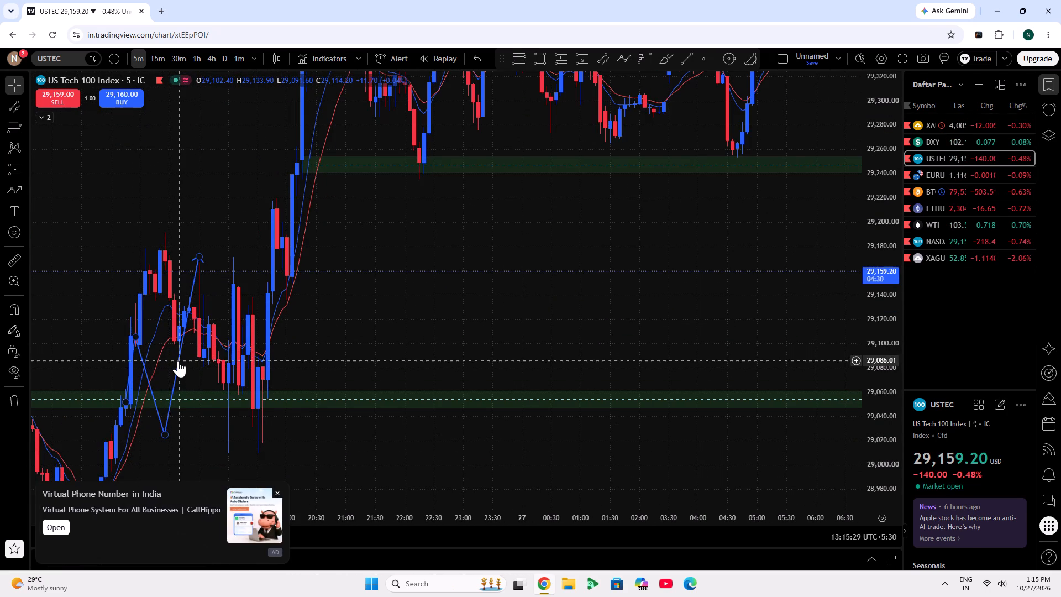
left_click_drag(178, 360, 185, 354)
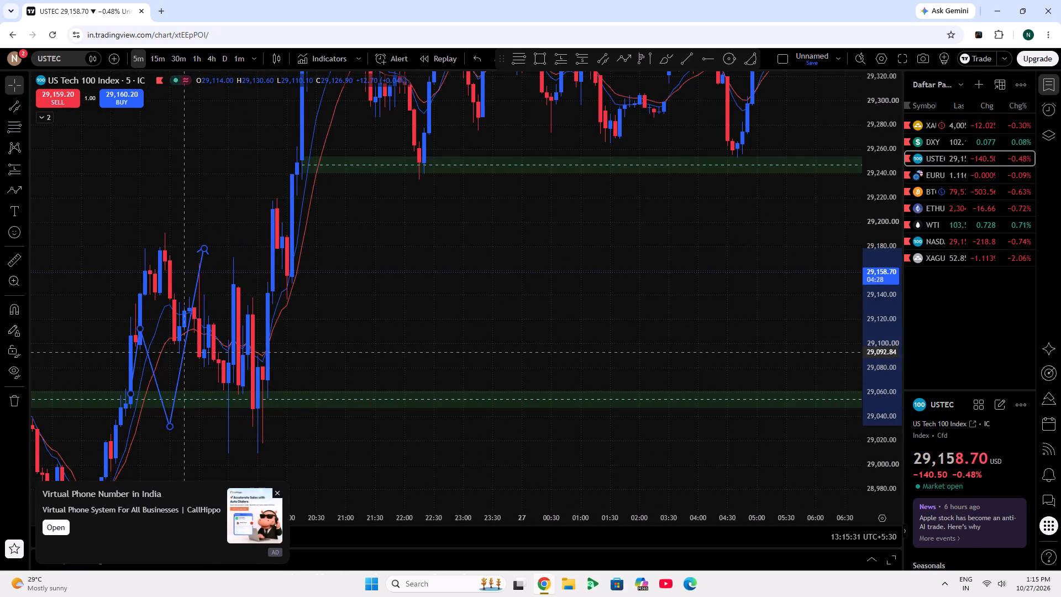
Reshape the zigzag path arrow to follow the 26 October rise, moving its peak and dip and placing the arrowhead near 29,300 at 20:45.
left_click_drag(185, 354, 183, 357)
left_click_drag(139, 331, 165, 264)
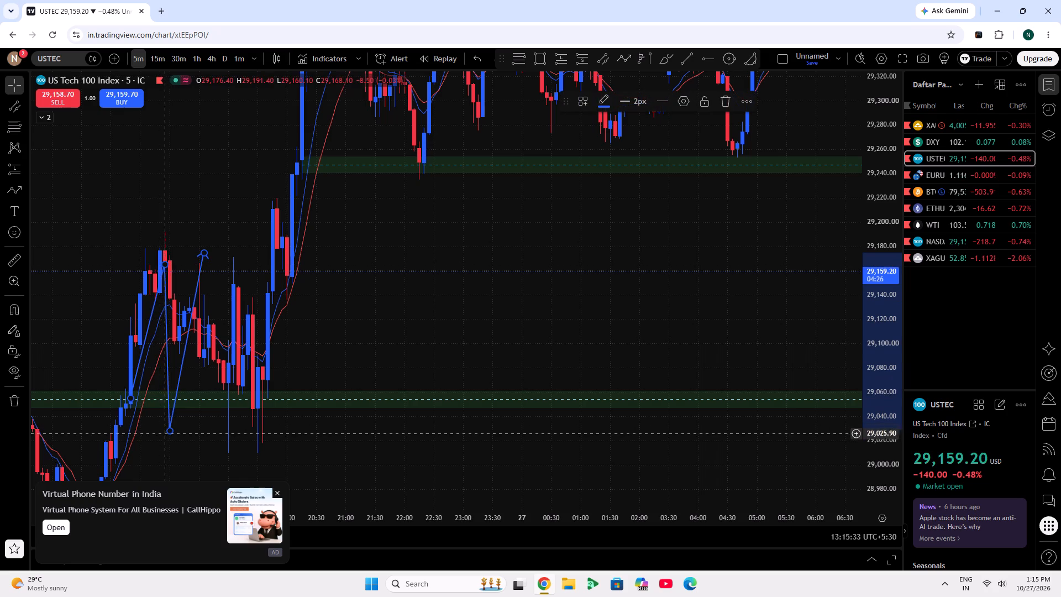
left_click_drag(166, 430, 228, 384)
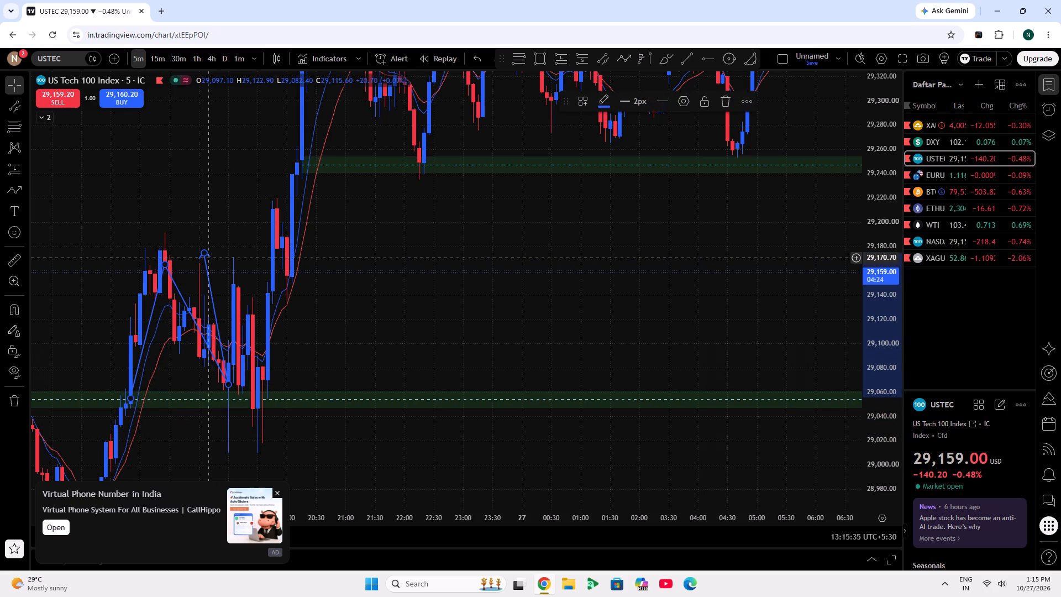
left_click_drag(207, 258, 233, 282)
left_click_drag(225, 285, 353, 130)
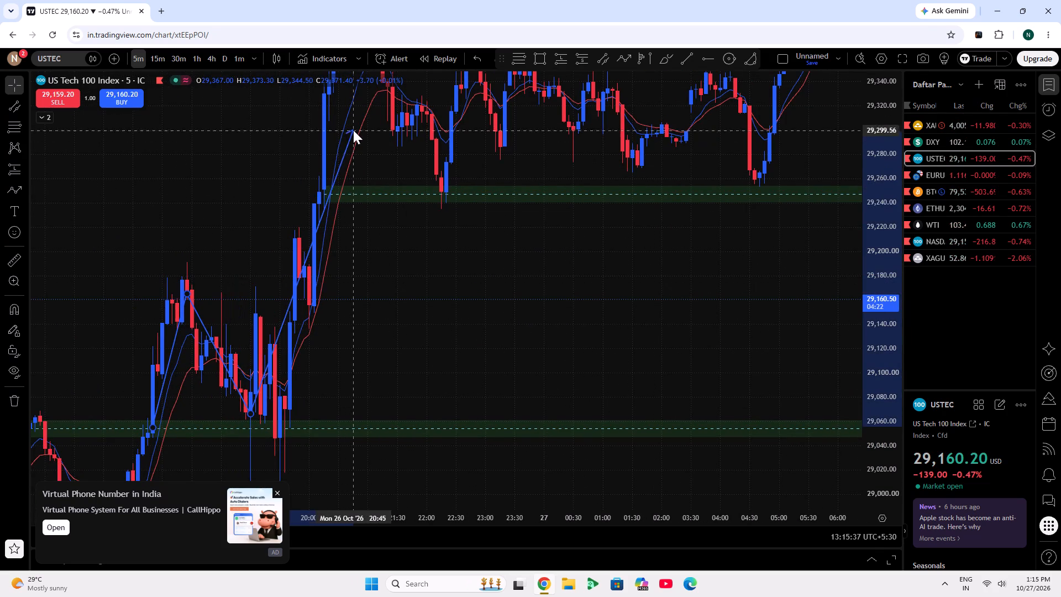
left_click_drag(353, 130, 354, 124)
Delete the zigzag path arrow from the 26 October rise on USTEC.
left_click_drag(494, 316, 380, 453)
left_click(249, 254)
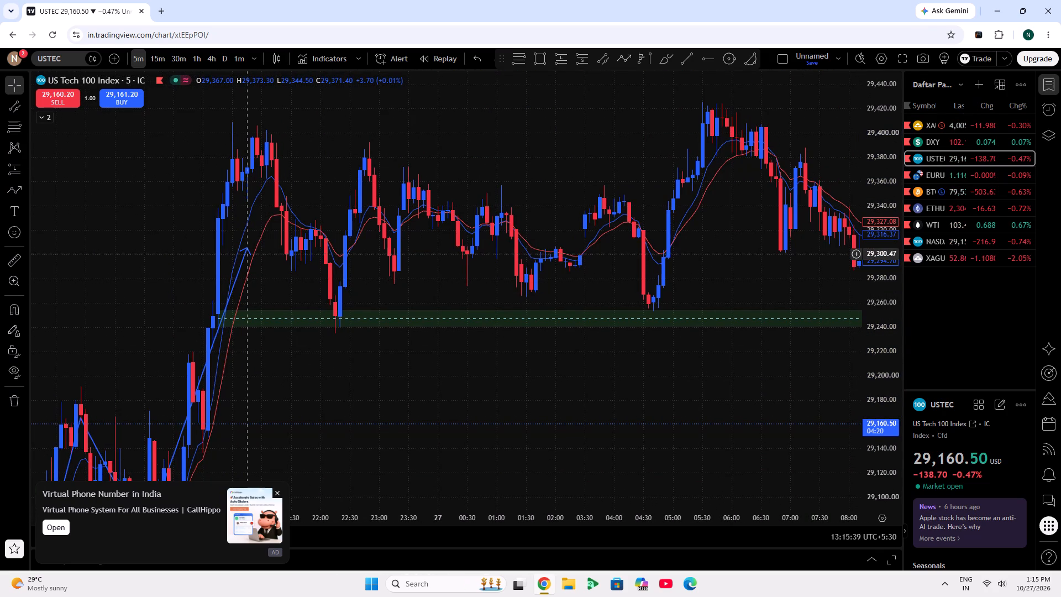
left_click(244, 249)
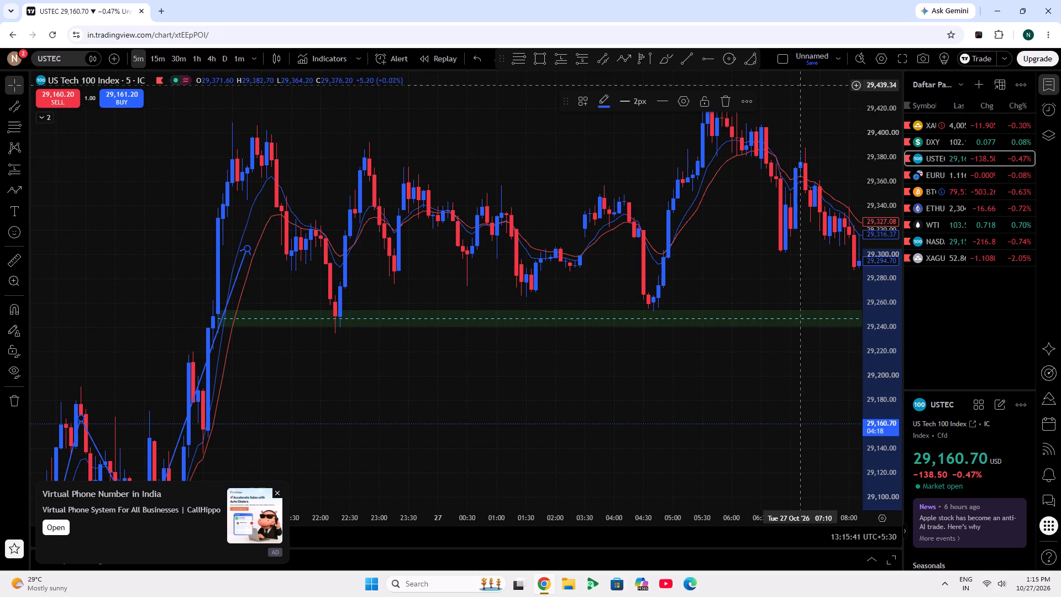
left_click(723, 99)
Switch the chart to EURUSD.
left_click_drag(766, 257, 371, 203)
left_click_drag(808, 369, 592, 330)
left_click(925, 175)
Draw a Fibonacci retracement on EURUSD from about 1.11692 at 11:45 down to about 1.11519 at 15:10 on 27 October.
scroll(724, 159, "down", 6)
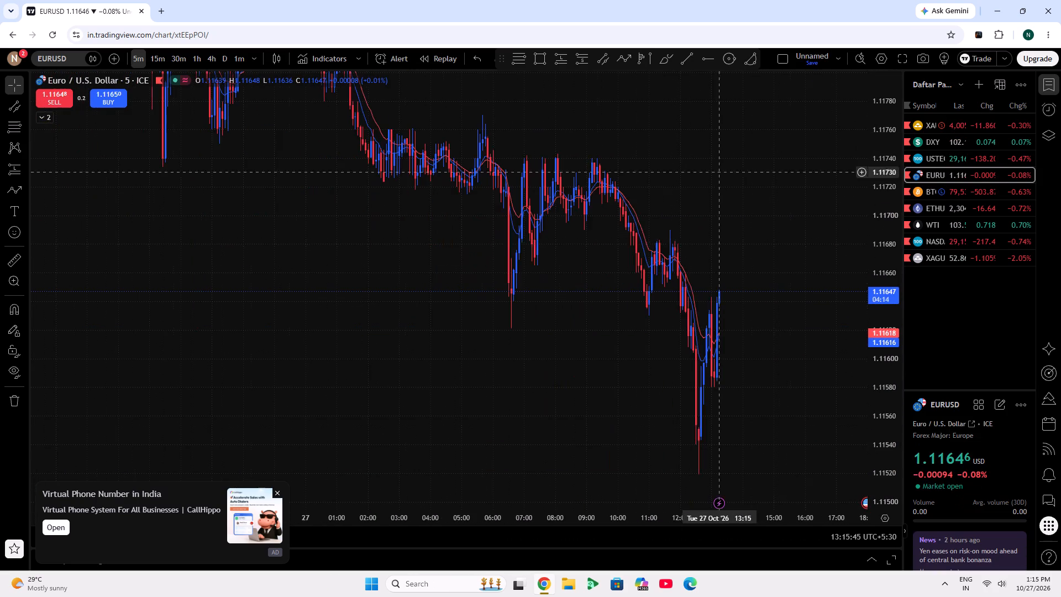
scroll(886, 313, "down", 14)
scroll(723, 336, "down", 5)
scroll(844, 402, "up", 7)
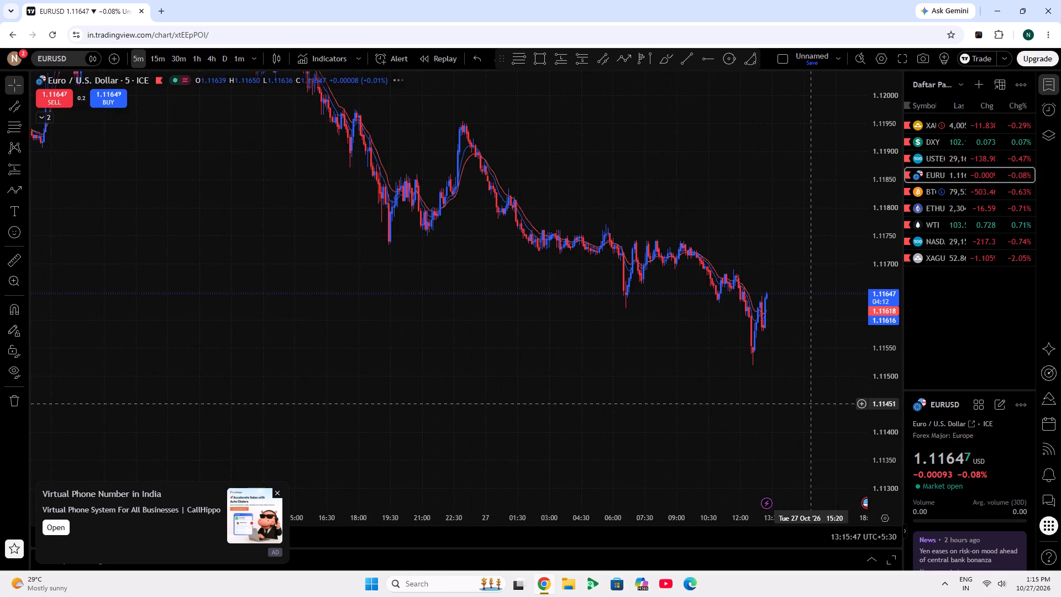
scroll(811, 404, "up", 14)
scroll(887, 389, "up", 7)
left_click_drag(670, 348, 670, 342)
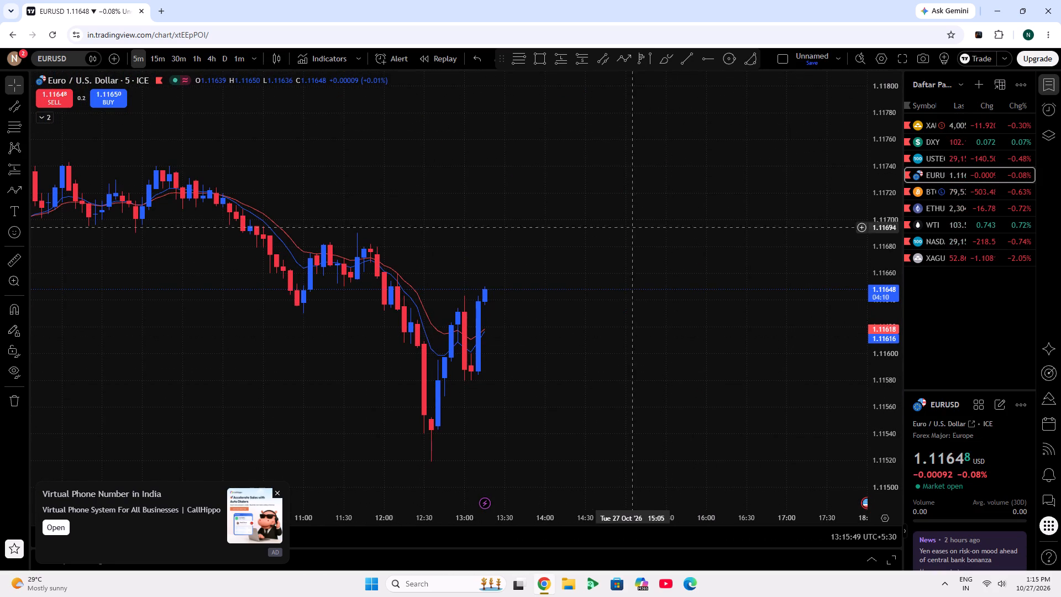
left_click(519, 65)
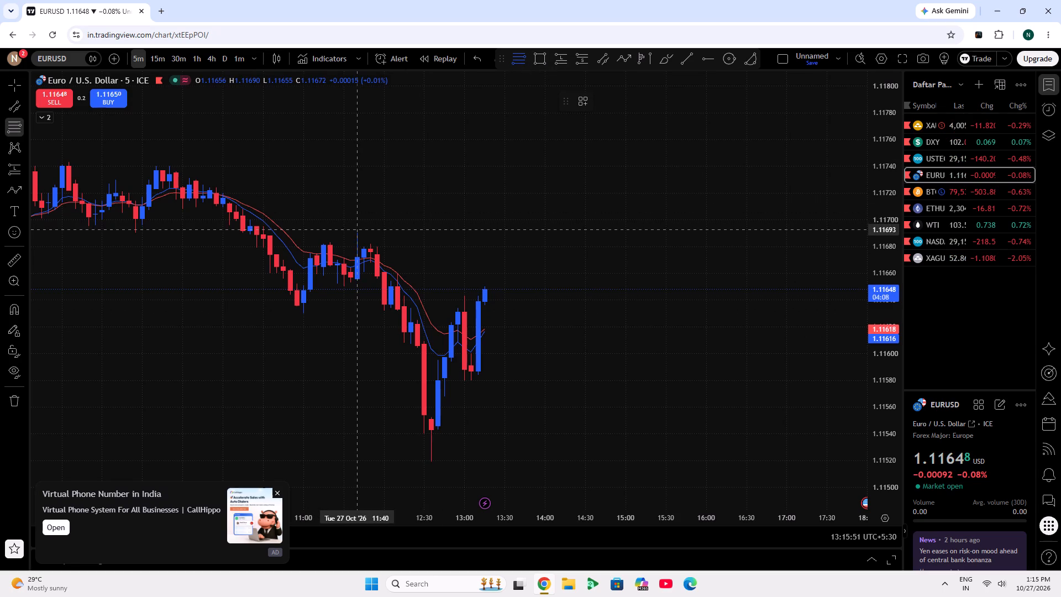
left_click(361, 230)
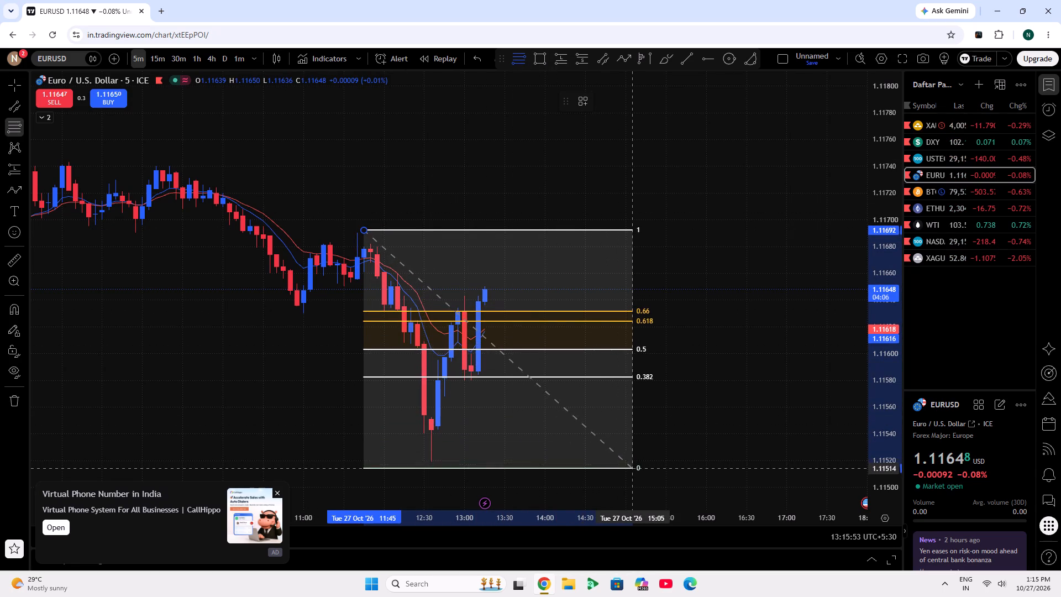
left_click(640, 462)
left_click(749, 396)
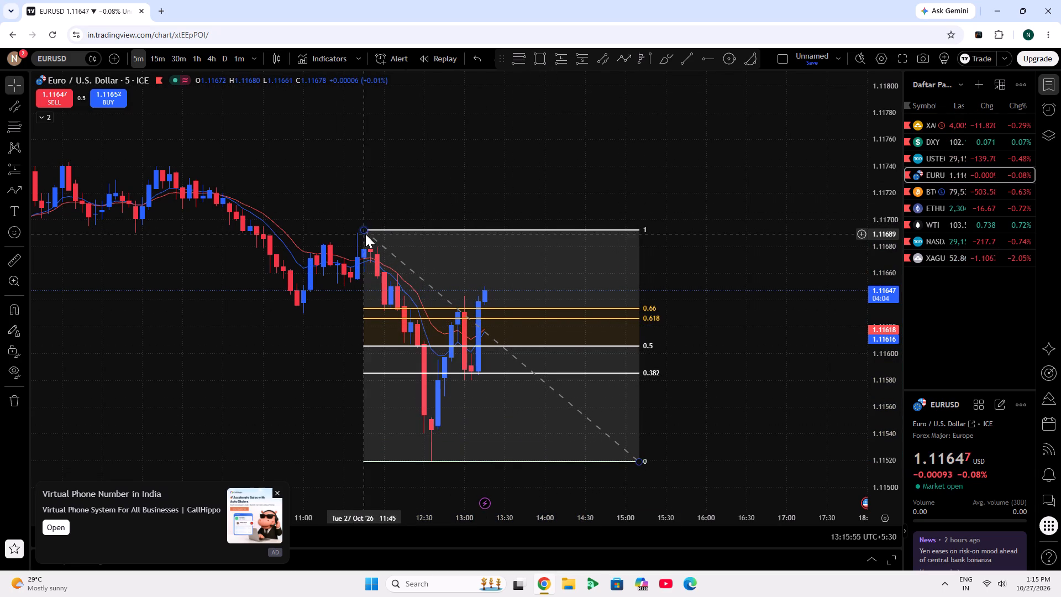
Move the Fibonacci retracement's upper anchor back to about 11:30 at roughly 1.1169.
left_click(358, 233)
left_click_drag(363, 231, 346, 234)
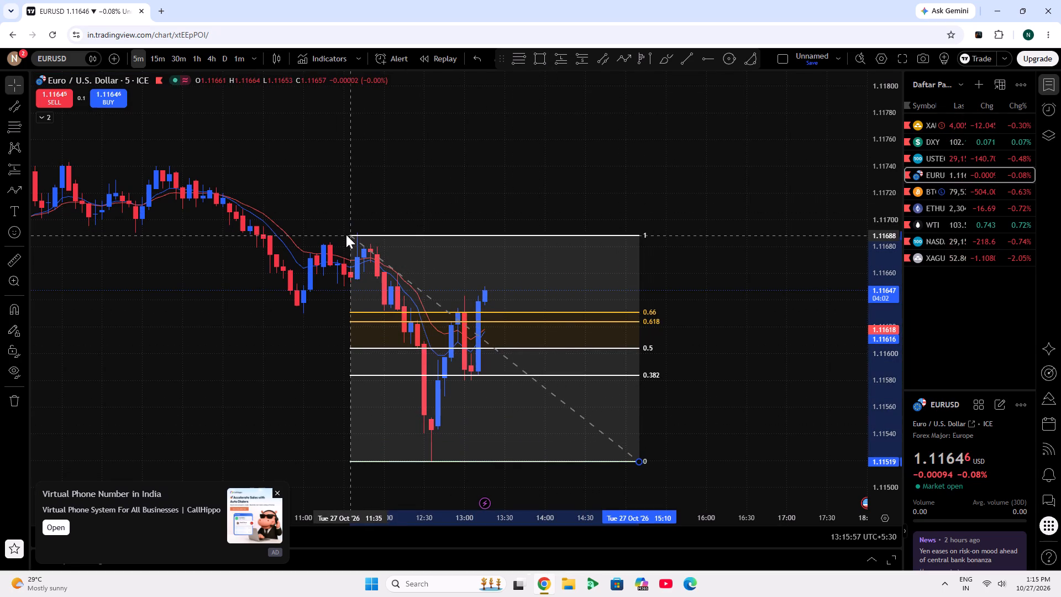
left_click_drag(346, 234, 345, 233)
left_click(459, 167)
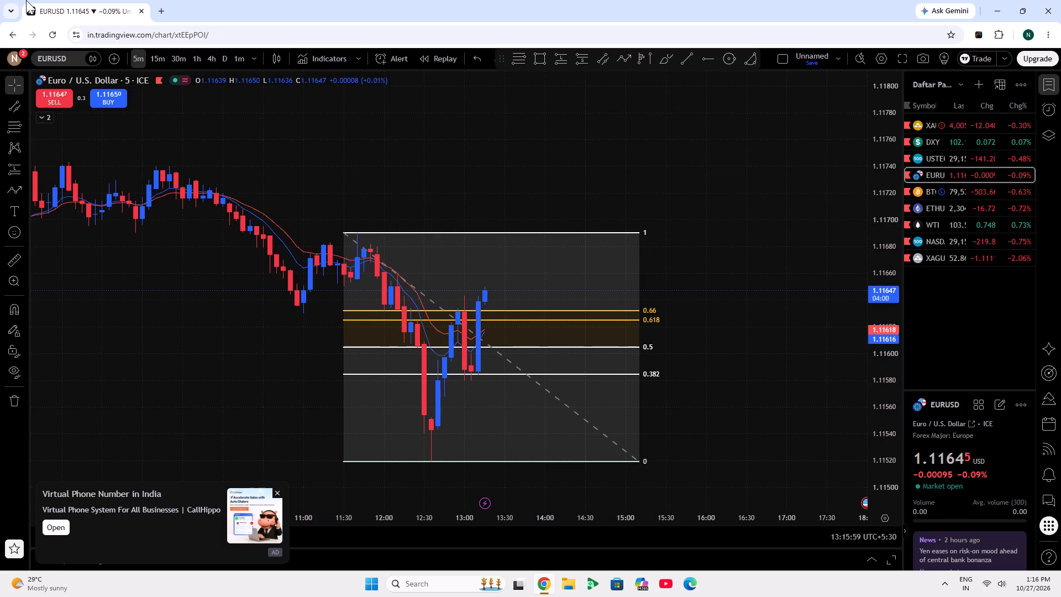
Review the BTCUSD chart with its open trade, and the ETHUSD chart.
left_click(952, 198)
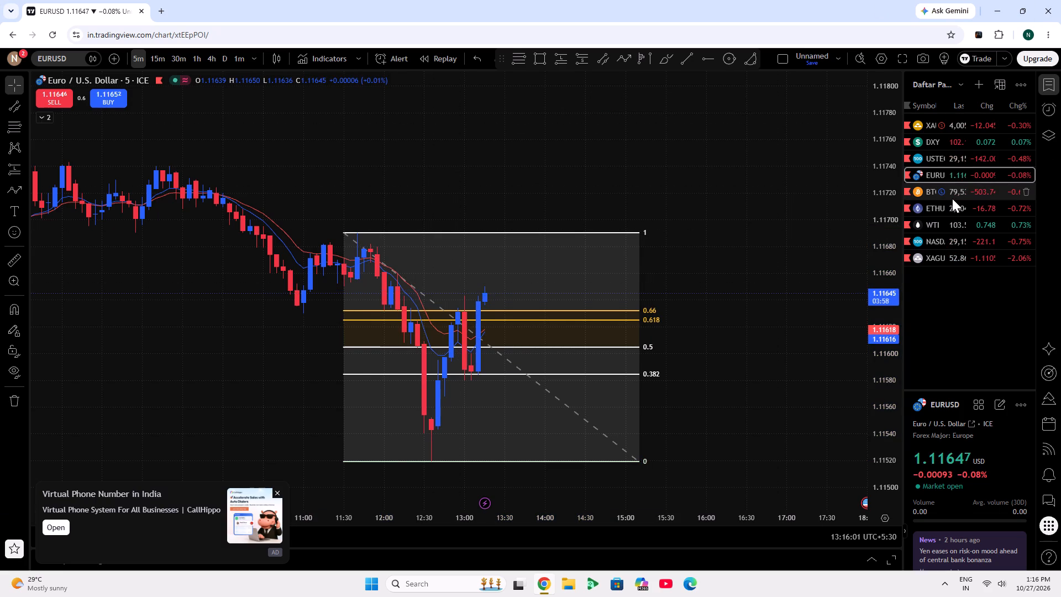
left_click_drag(829, 273, 825, 191)
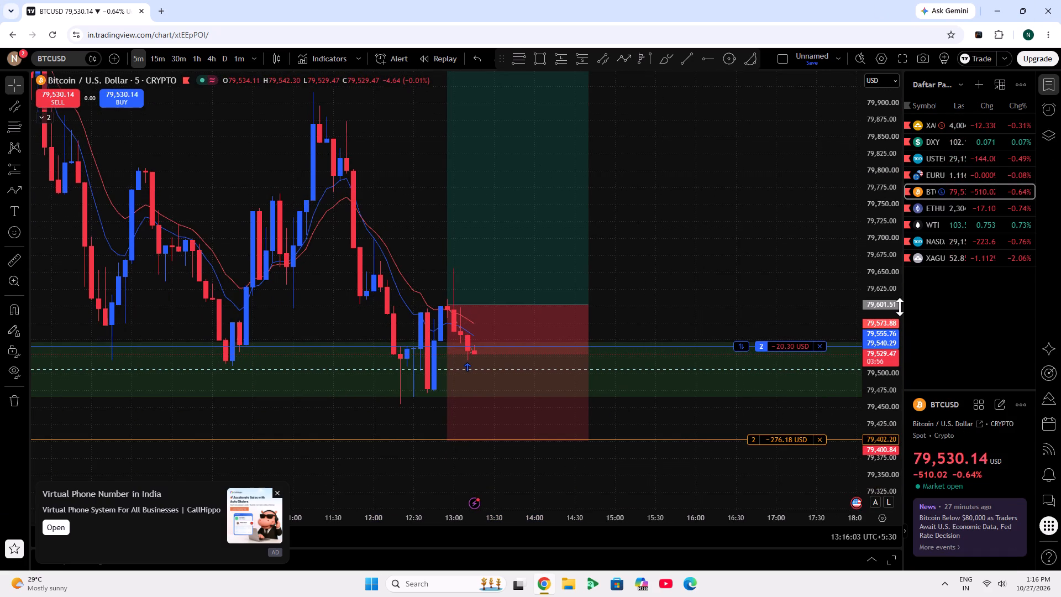
scroll(883, 304, "down", 4)
left_click(933, 192)
left_click(929, 199)
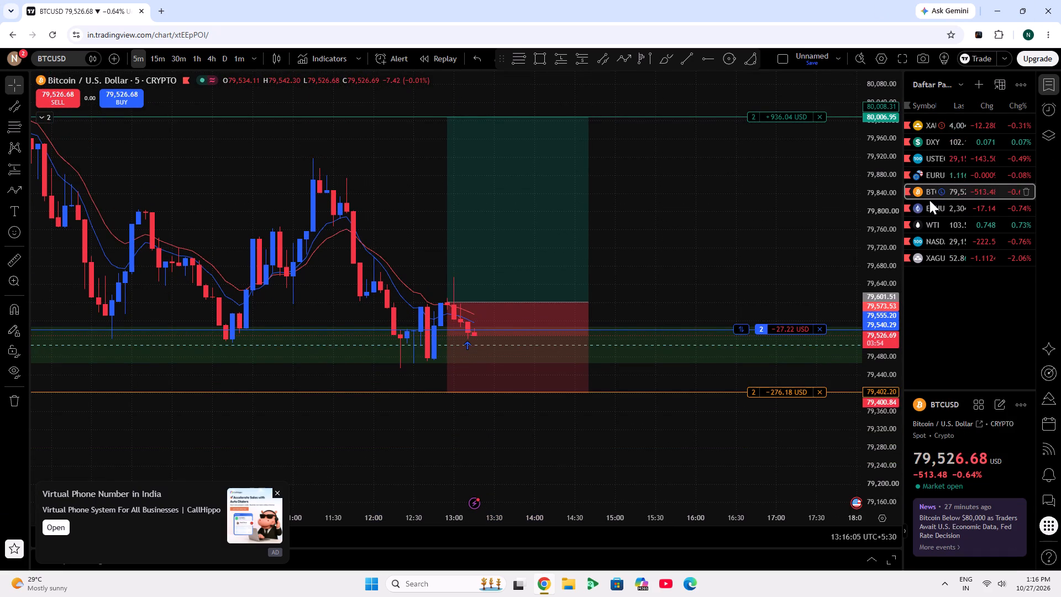
left_click(929, 202)
scroll(696, 300, "down", 6)
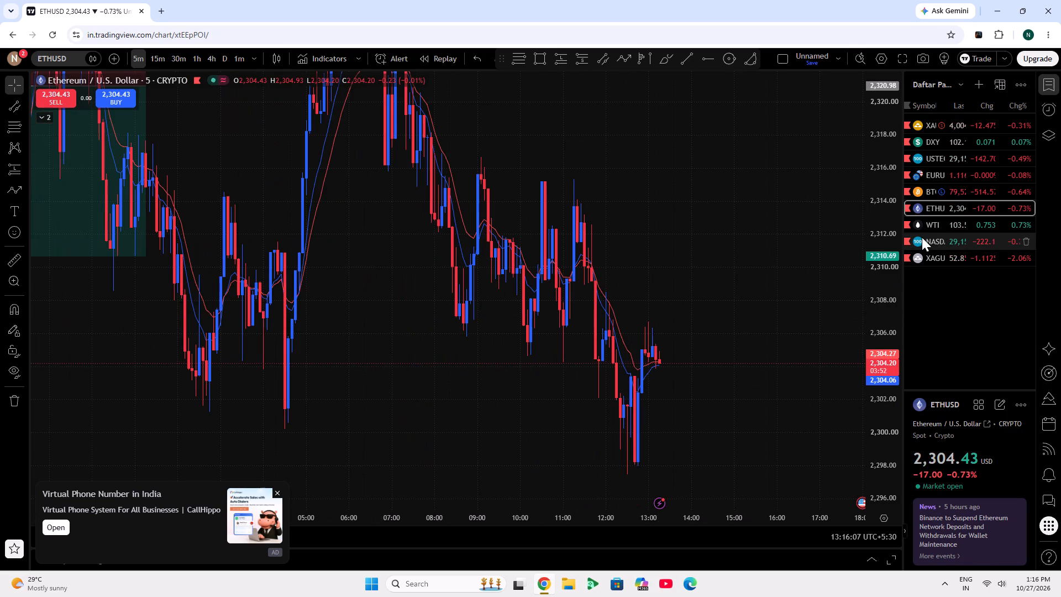
Switch to WTI and delete the long position drawing with entry at 102.673.
left_click(928, 224)
scroll(778, 305, "down", 4)
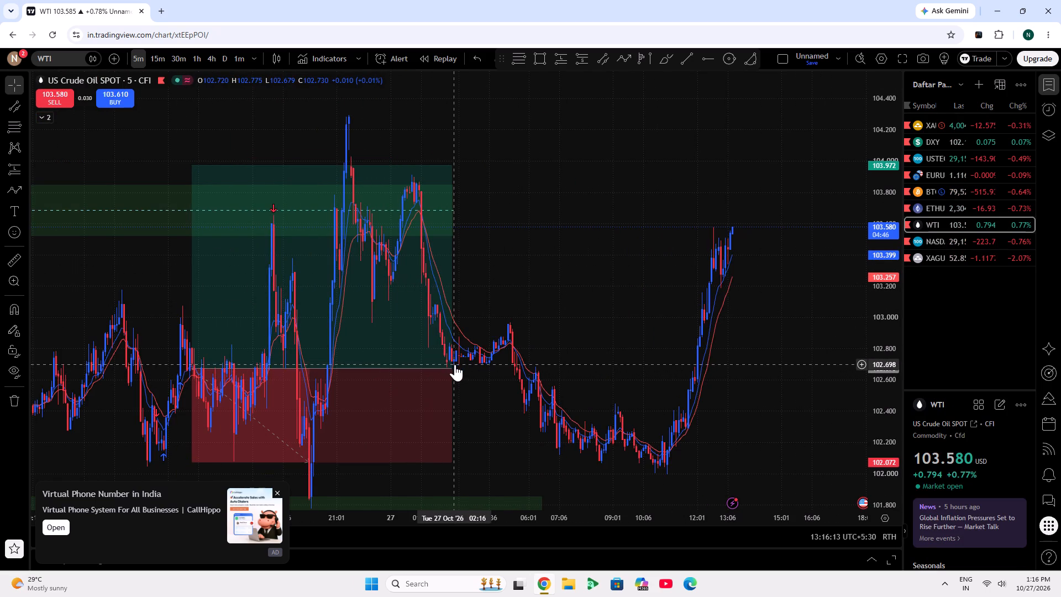
left_click_drag(455, 366, 488, 391)
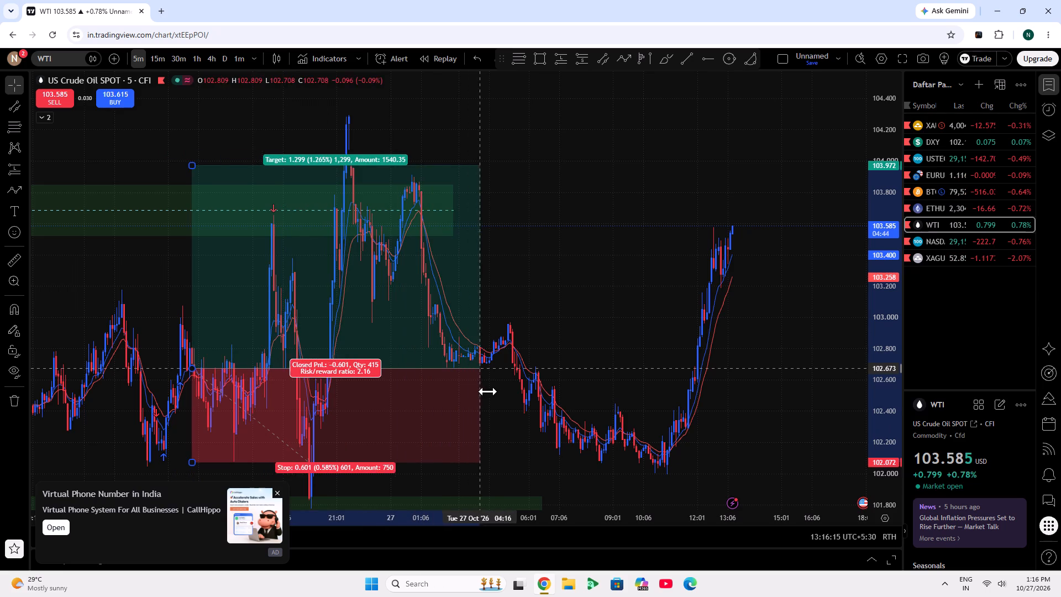
left_click_drag(488, 391, 665, 434)
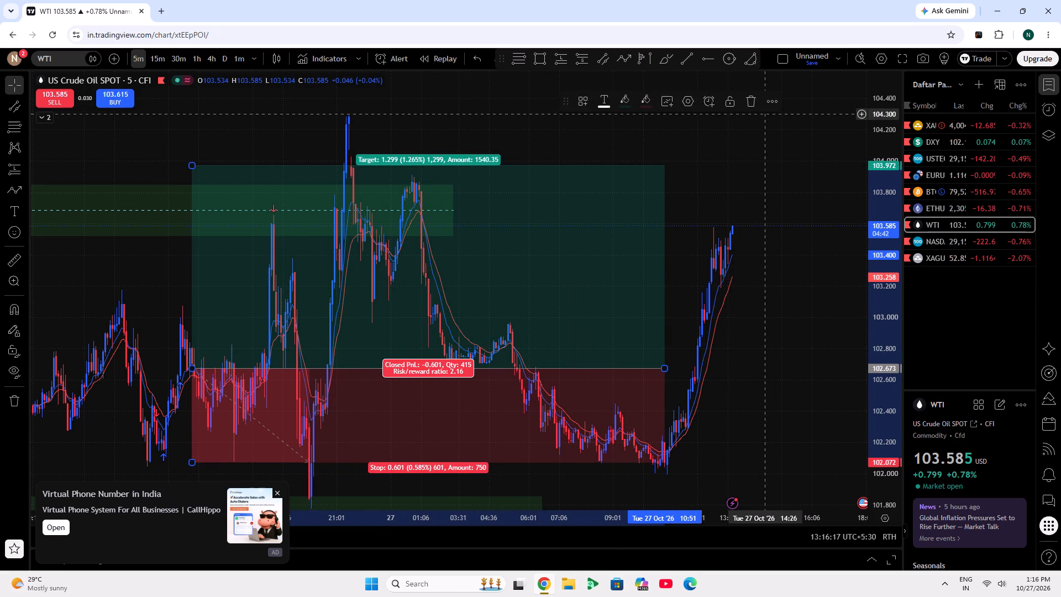
left_click(754, 108)
Extend the upper WTI zone, between 103.515 and 103.852, forward to about 20:40 on 27 October.
left_click_drag(740, 181, 648, 192)
left_click_drag(381, 222, 947, 328)
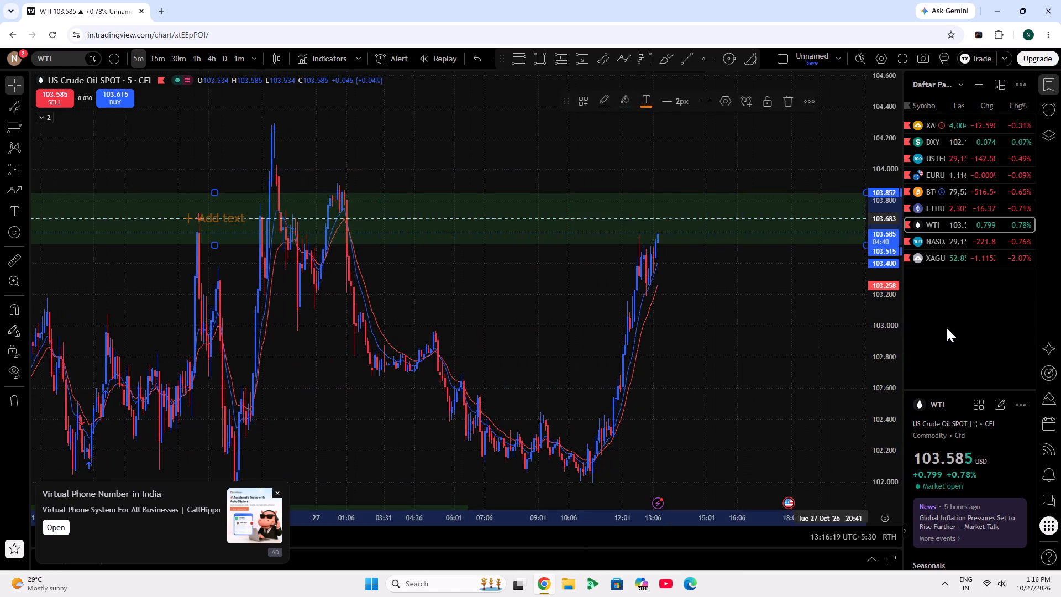
left_click_drag(947, 328, 954, 328)
Examine the lower area of WTI and look over the NASDAQ, XAGUSD, USTEC and DXY charts.
left_click_drag(753, 355, 446, 258)
left_click_drag(446, 258, 823, 226)
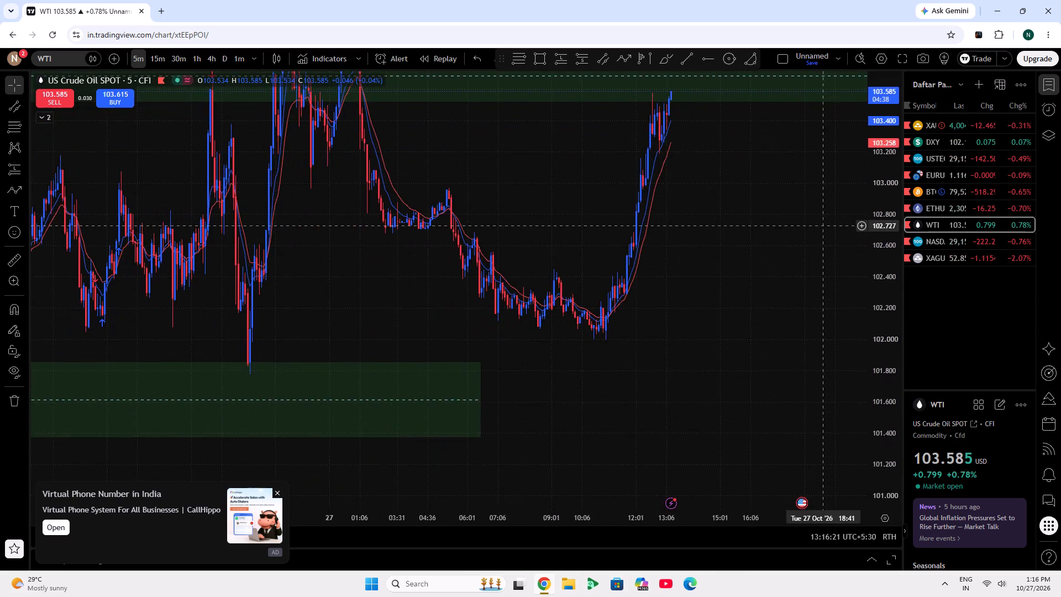
left_click_drag(823, 226, 554, 358)
left_click(953, 244)
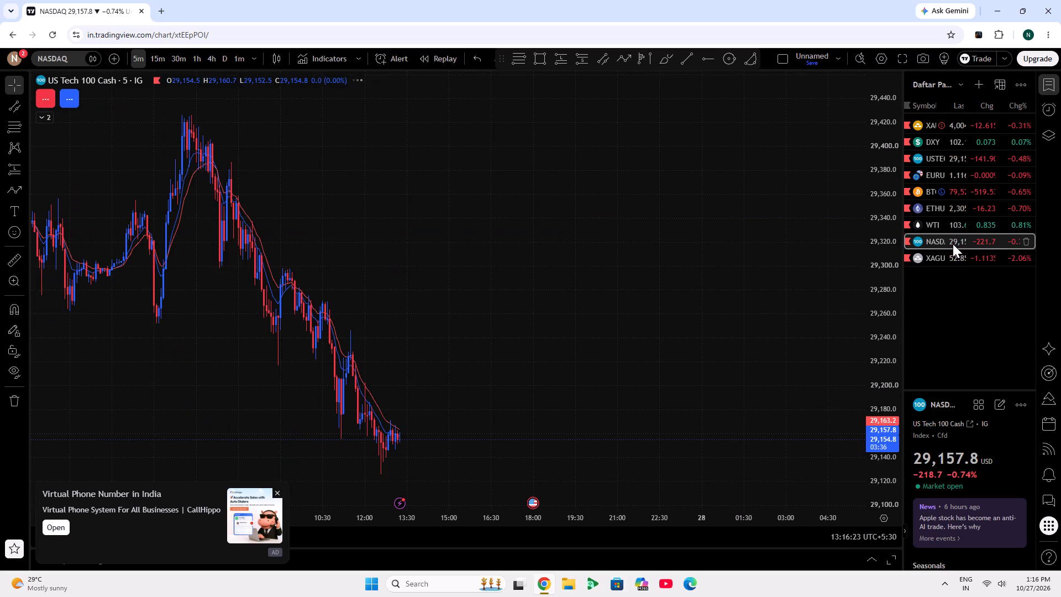
left_click(929, 263)
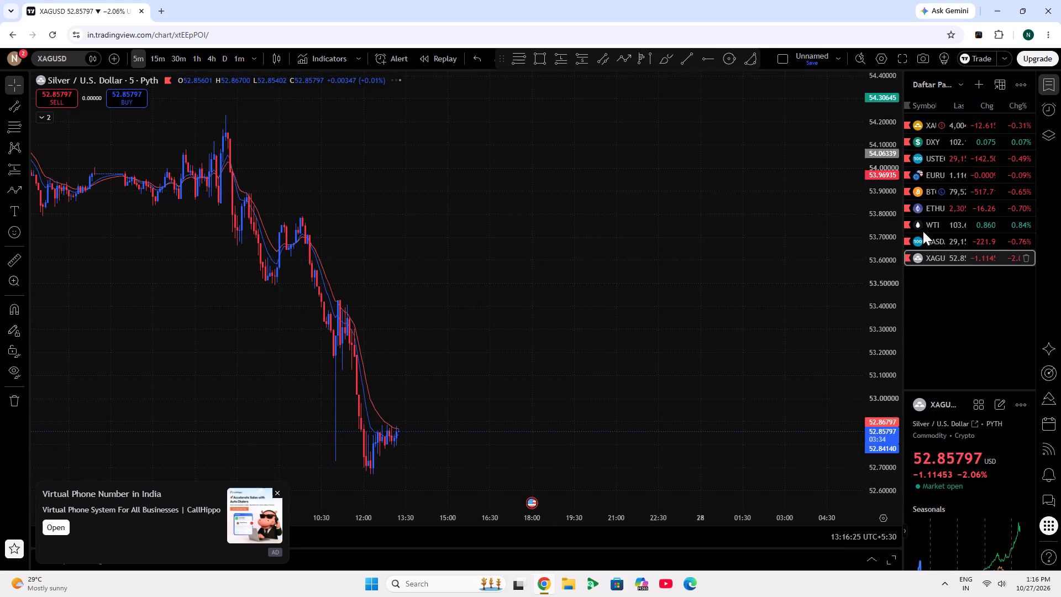
left_click(929, 153)
left_click(923, 140)
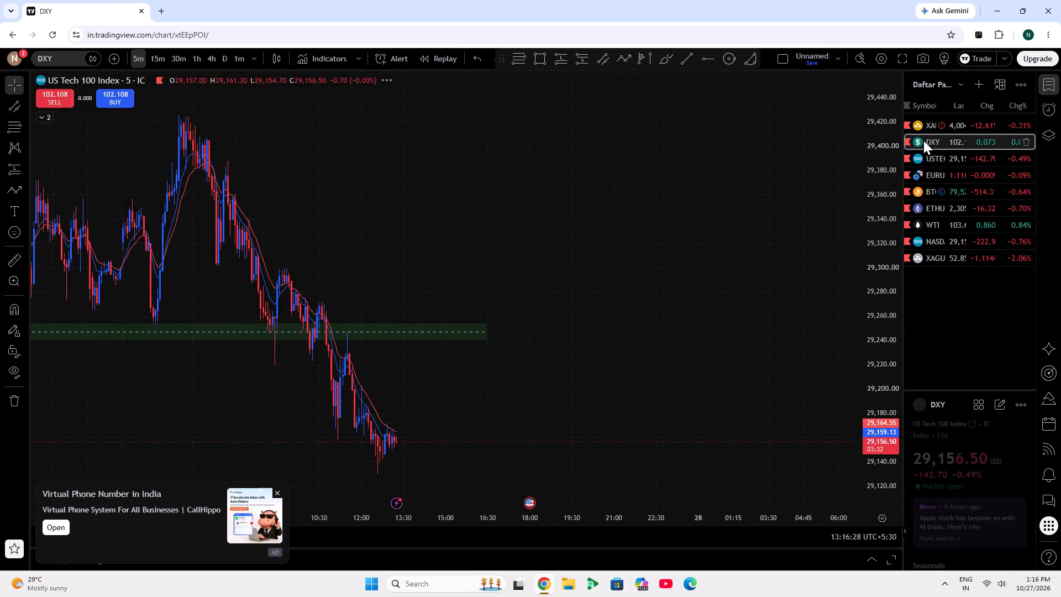
left_click_drag(645, 271, 780, 323)
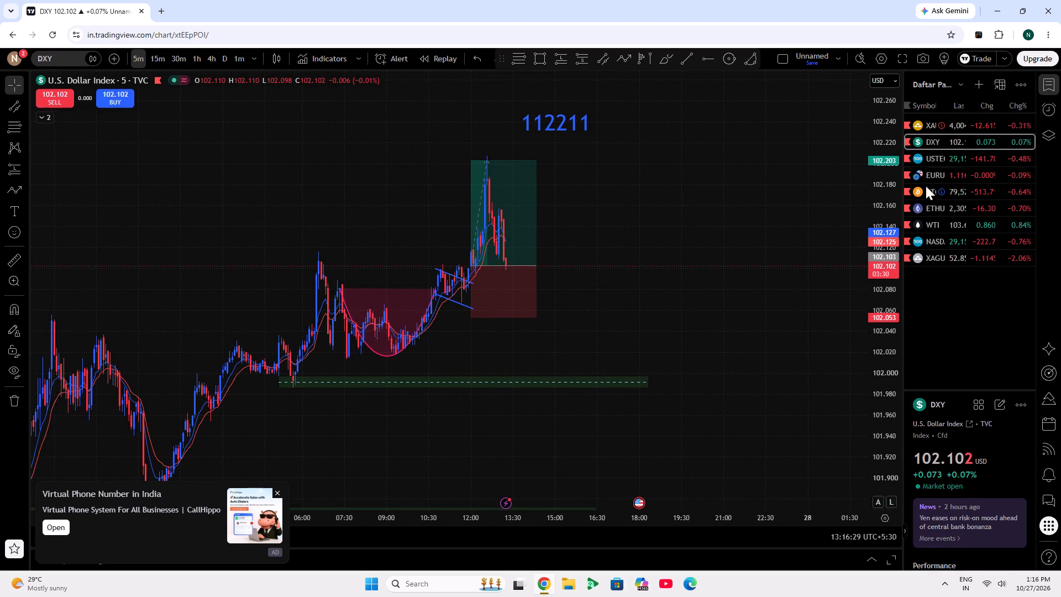
Examine the XAUUSD chart around the open short trade, its stop and target, and the surrounding zones.
left_click(925, 119)
scroll(646, 289, "up", 5)
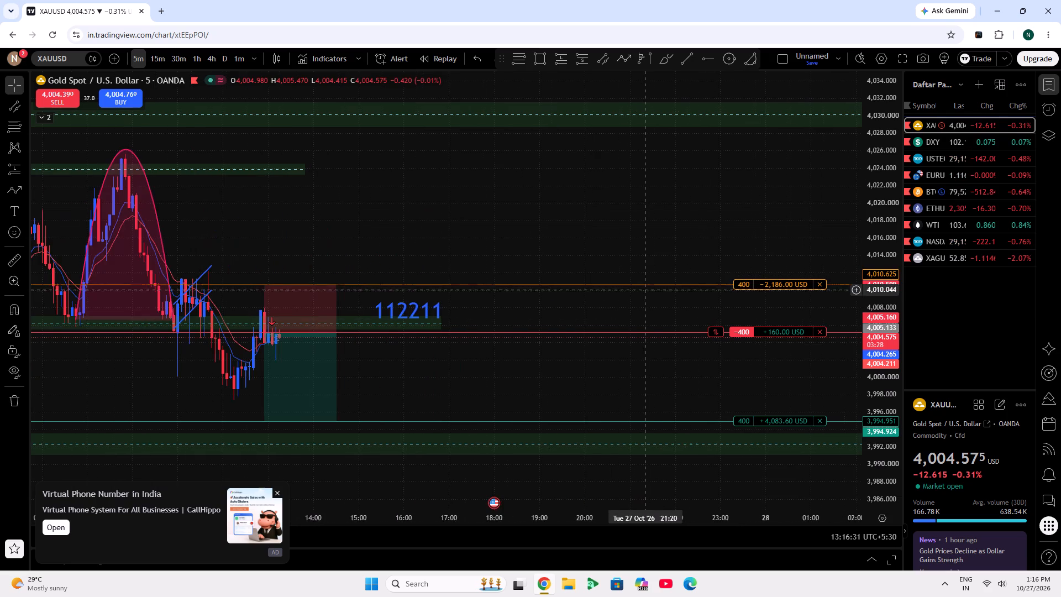
left_click_drag(638, 316, 897, 236)
scroll(886, 375, "up", 9)
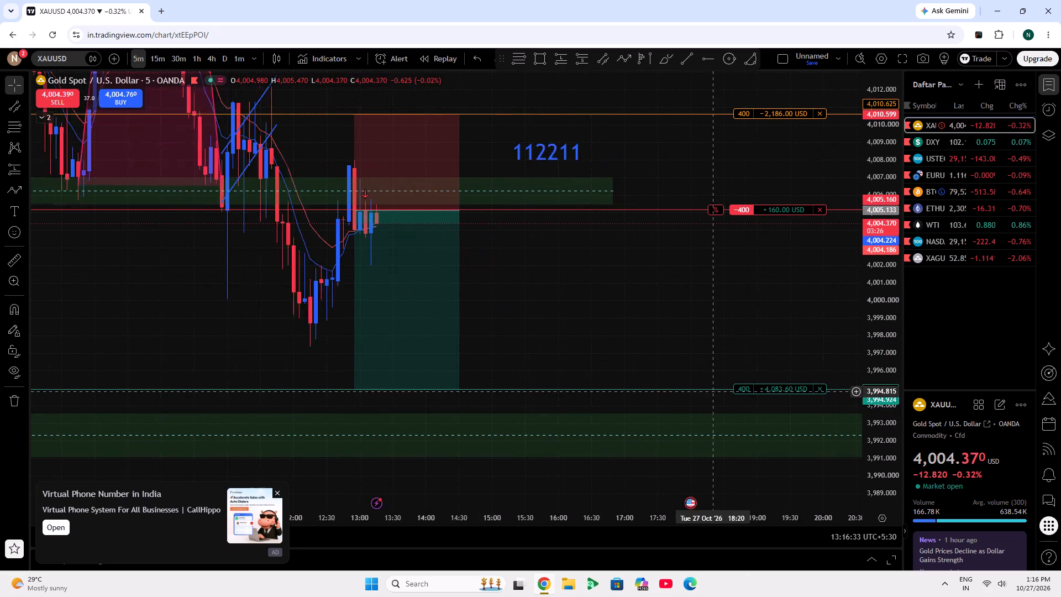
scroll(713, 391, "up", 2)
left_click_drag(598, 349, 761, 360)
scroll(764, 380, "up", 2)
scroll(870, 383, "down", 5)
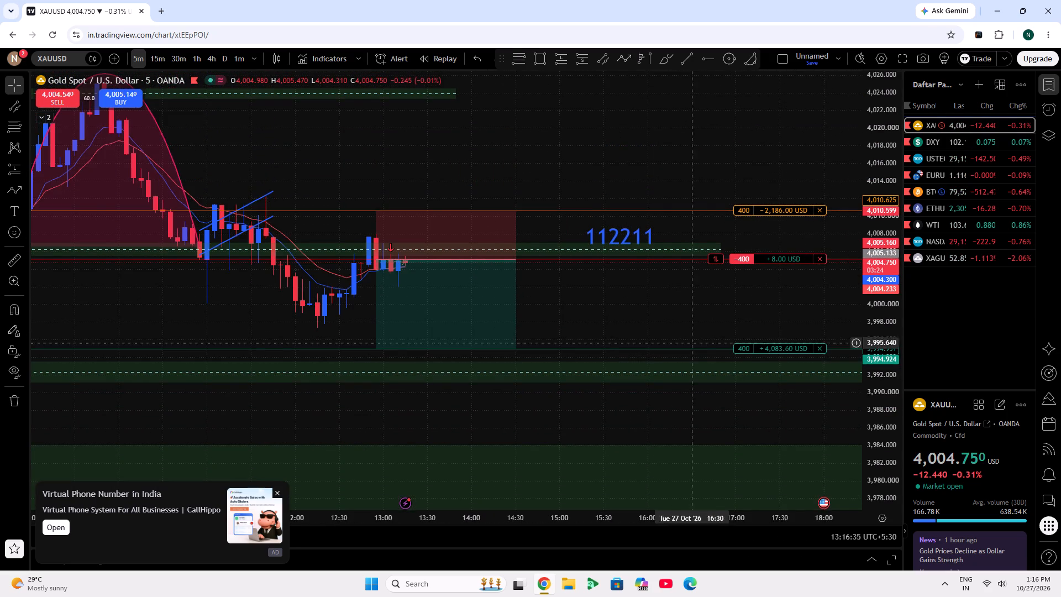
scroll(649, 310, "down", 3)
scroll(887, 374, "up", 8)
left_click_drag(752, 311, 782, 383)
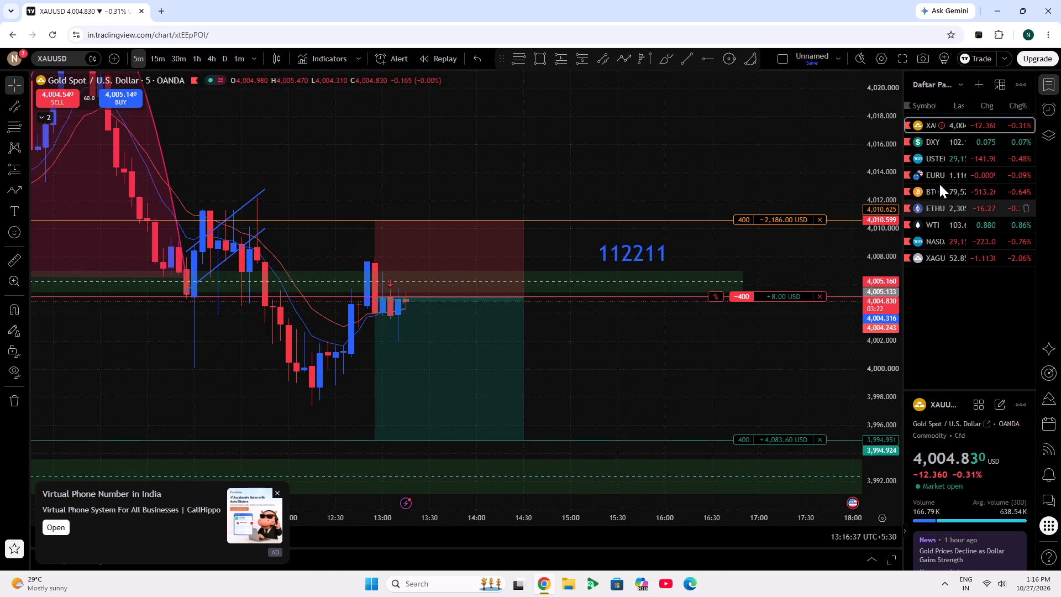
Check the USTEC, DXY and BTCUSD charts again.
left_click_drag(937, 154, 932, 161)
left_click(932, 162)
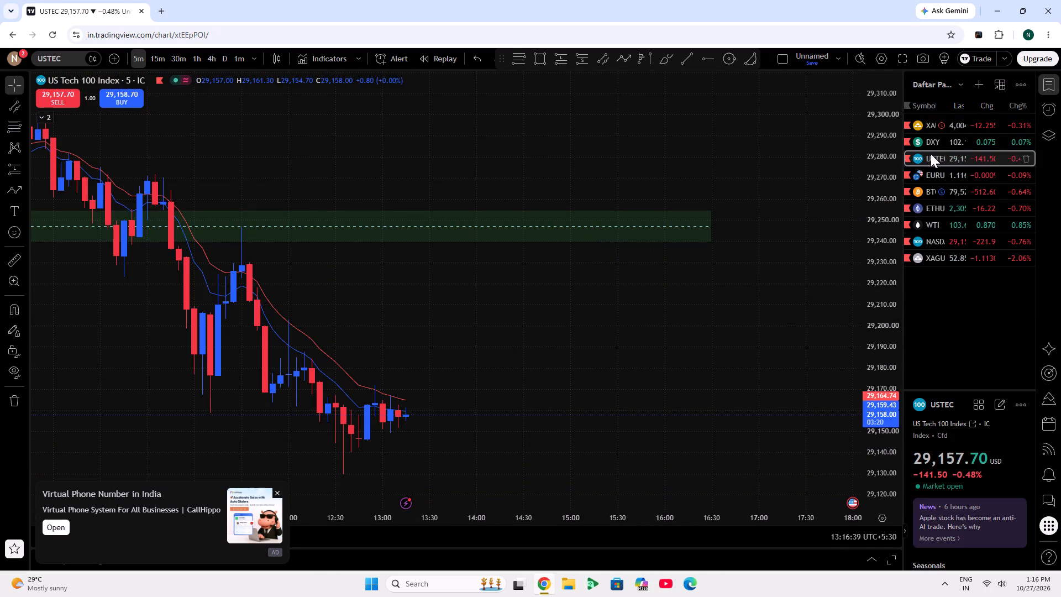
left_click(931, 154)
left_click(923, 135)
left_click(925, 194)
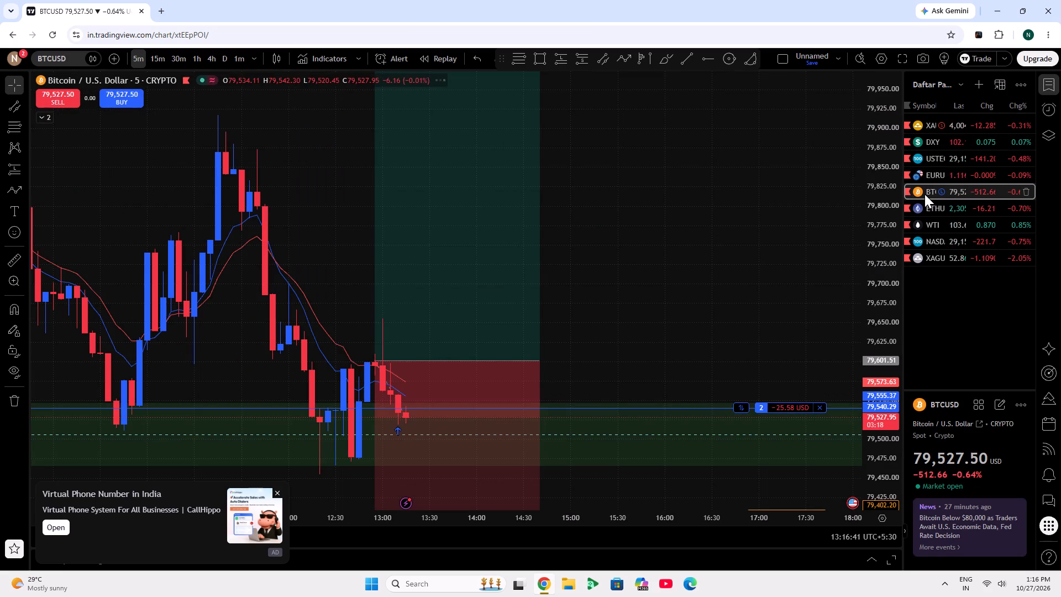
Open the ETHUSD chart and delete the old short position drawing with its entry at 2,320.98.
left_click(928, 221)
left_click(931, 209)
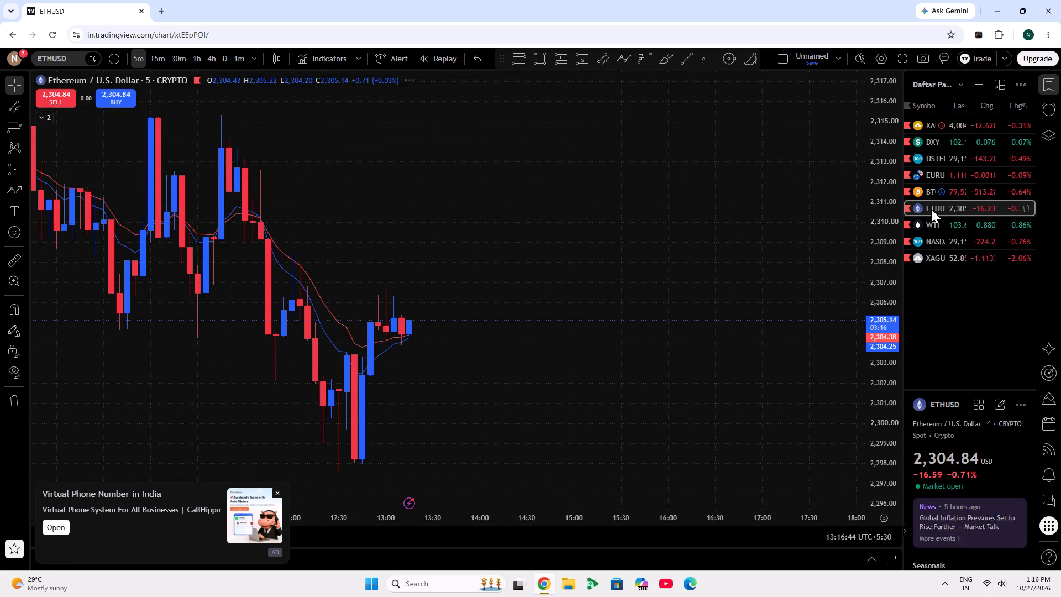
scroll(788, 305, "down", 5)
scroll(852, 279, "down", 10)
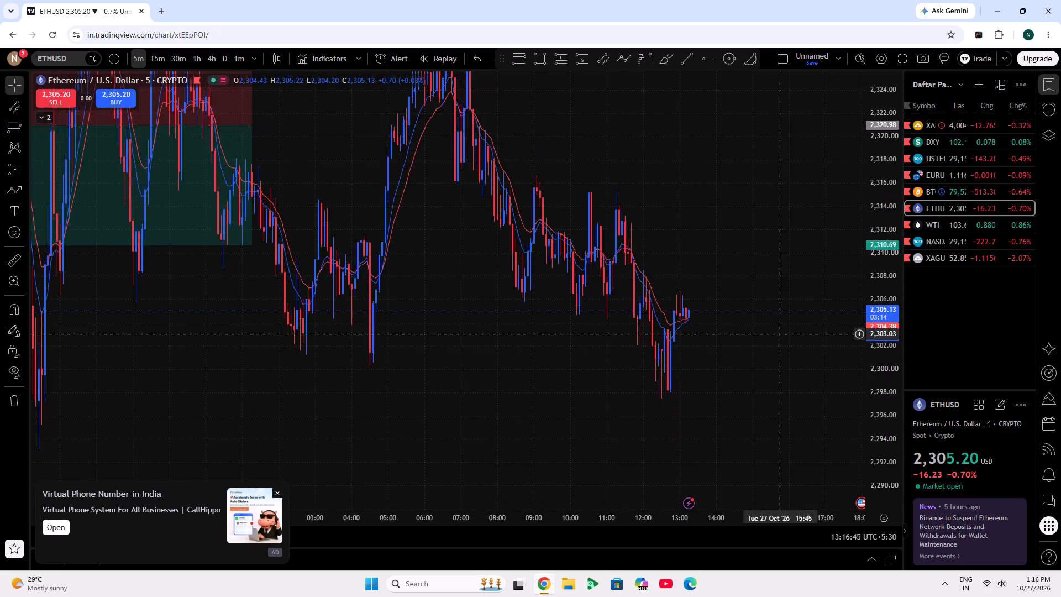
scroll(702, 373, "up", 7)
left_click_drag(708, 282, 1026, 397)
left_click_drag(345, 209, 861, 326)
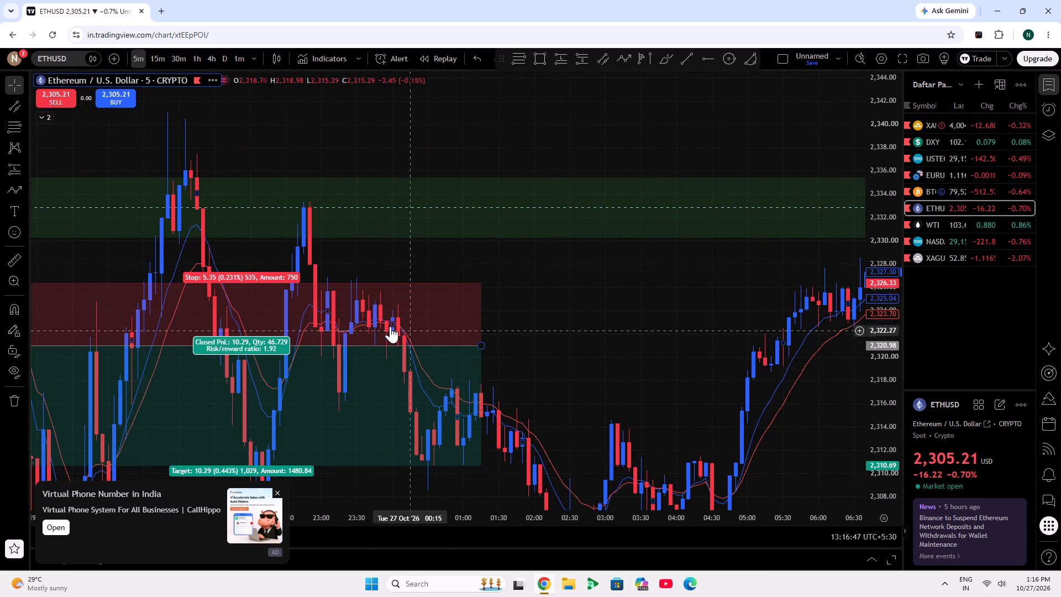
left_click(386, 320)
scroll(616, 317, "down", 3)
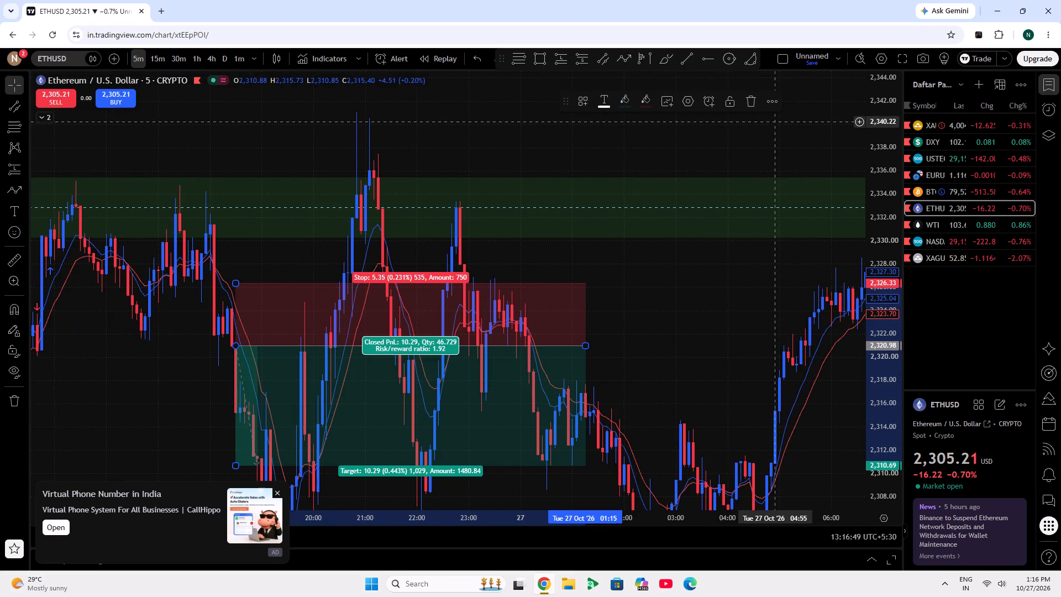
left_click(741, 103)
Draw a Fibonacci retracement on ETHUSD from about 2,316.95 at 09:05 down to about 2,297 near 17:50 on 27 October.
left_click_drag(788, 370, 235, 310)
left_click_drag(522, 349, 397, 97)
left_click_drag(784, 340, 808, 411)
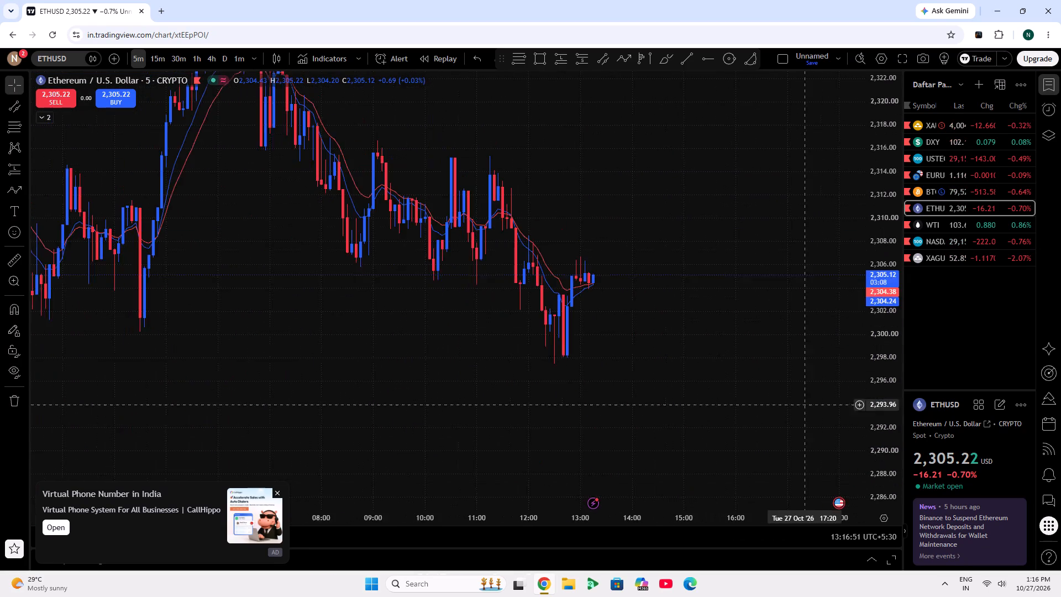
left_click_drag(808, 411, 803, 412)
left_click_drag(709, 235, 671, 335)
left_click(516, 54)
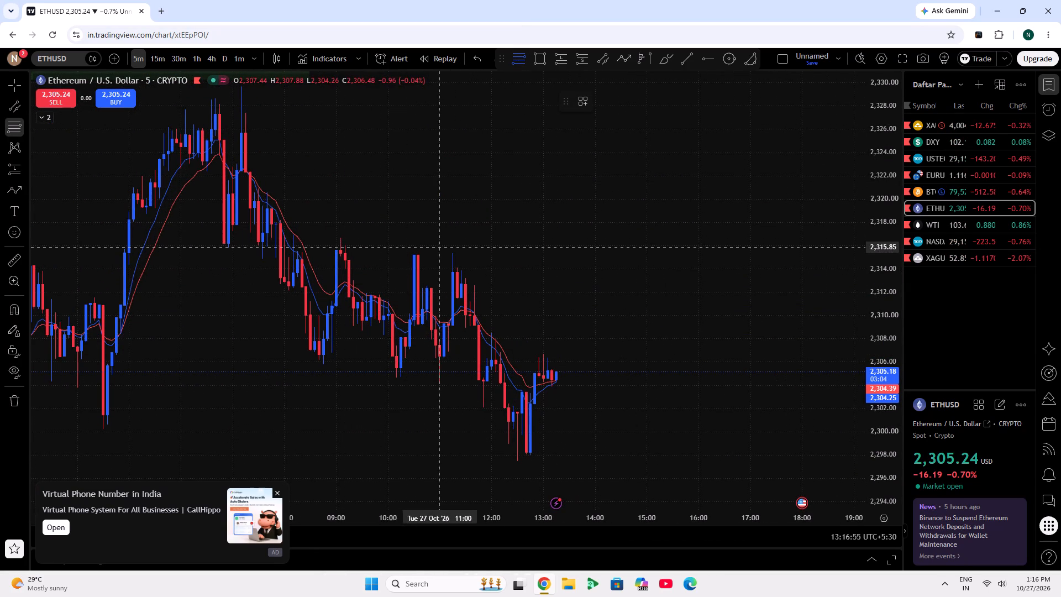
left_click(342, 234)
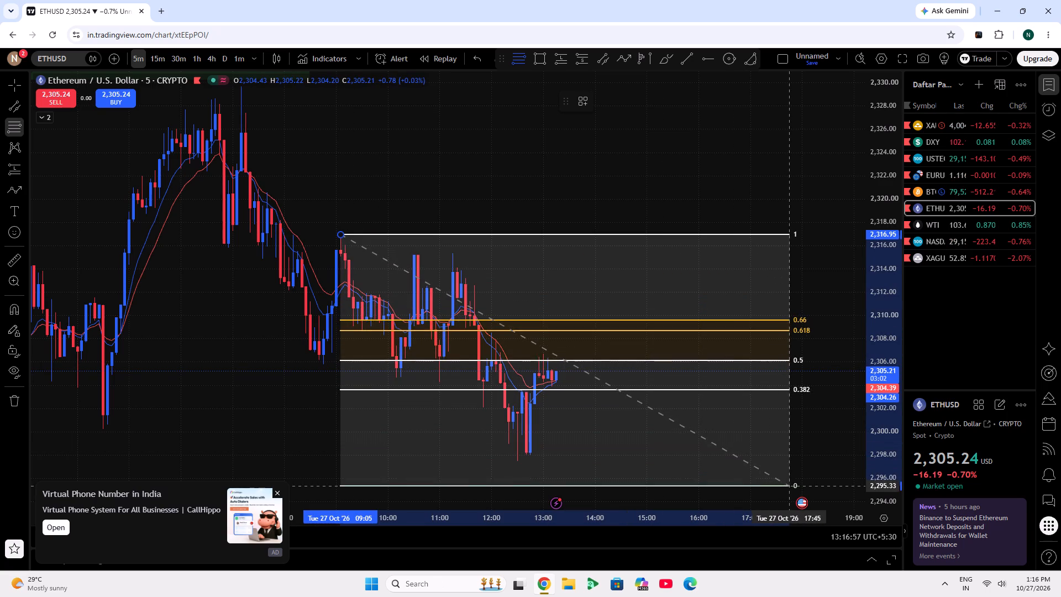
left_click(792, 462)
Place a market sell order for 100 units of ETHUSD.
left_click_drag(736, 470, 733, 469)
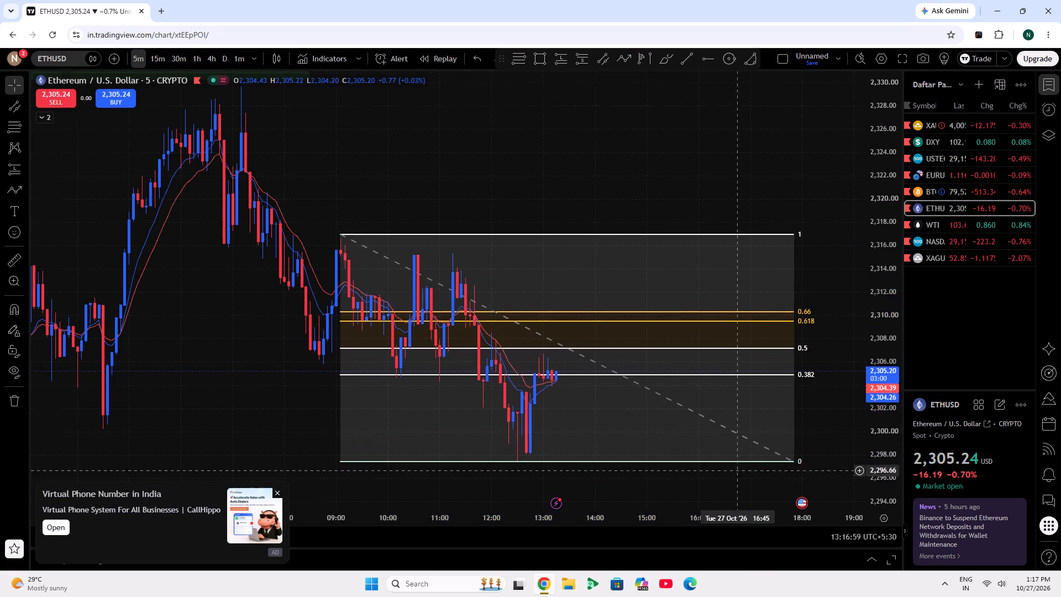
left_click_drag(733, 469, 661, 384)
scroll(892, 430, "up", 4)
scroll(873, 348, "down", 3)
scroll(803, 360, "down", 2)
scroll(807, 325, "up", 4)
left_click_drag(886, 299, 895, 393)
scroll(791, 335, "down", 2)
left_click_drag(807, 365, 807, 413)
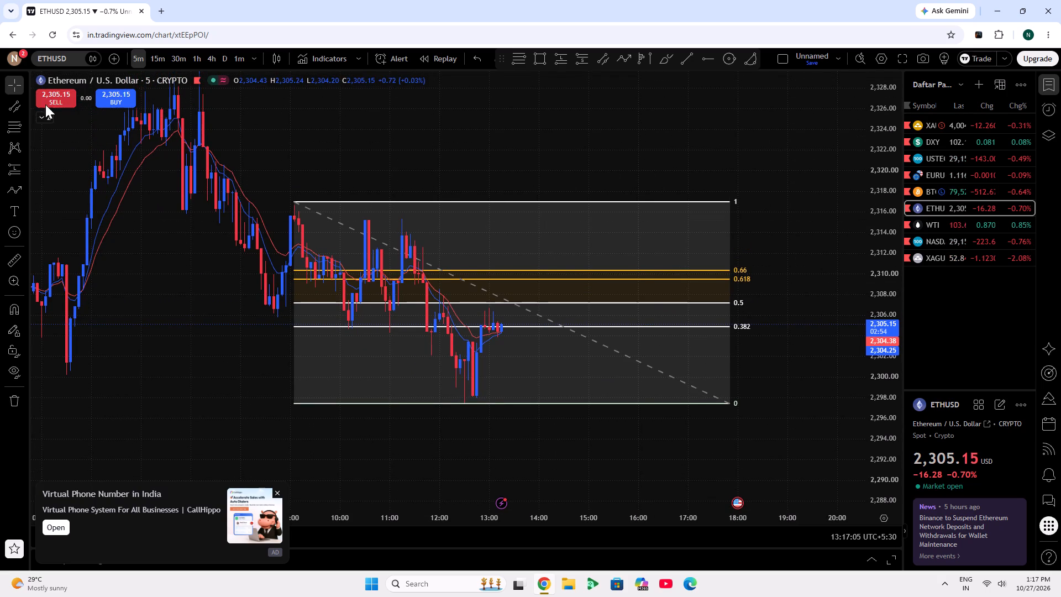
left_click(51, 98)
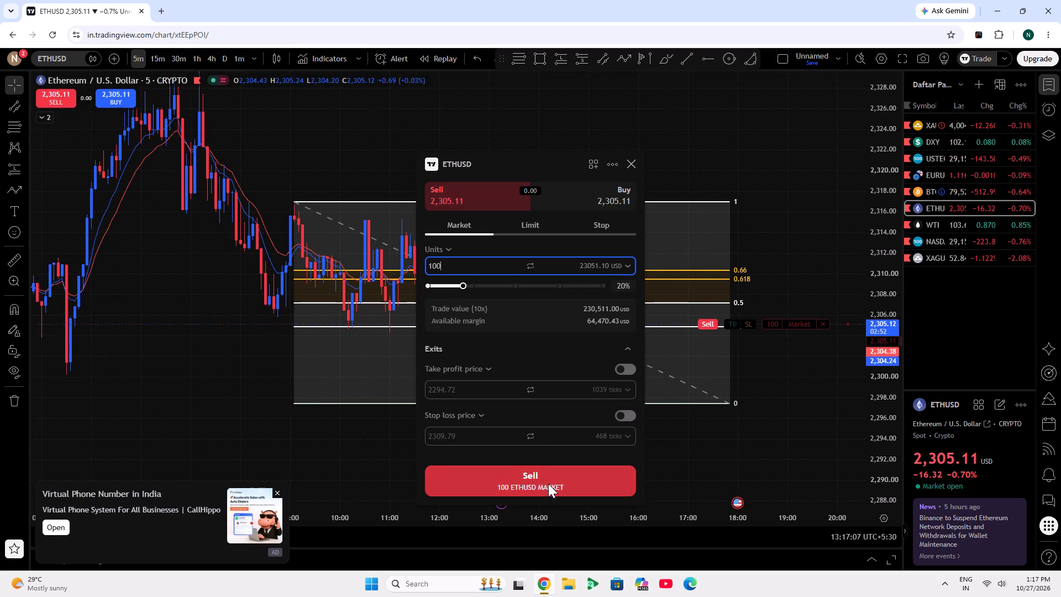
left_click(545, 480)
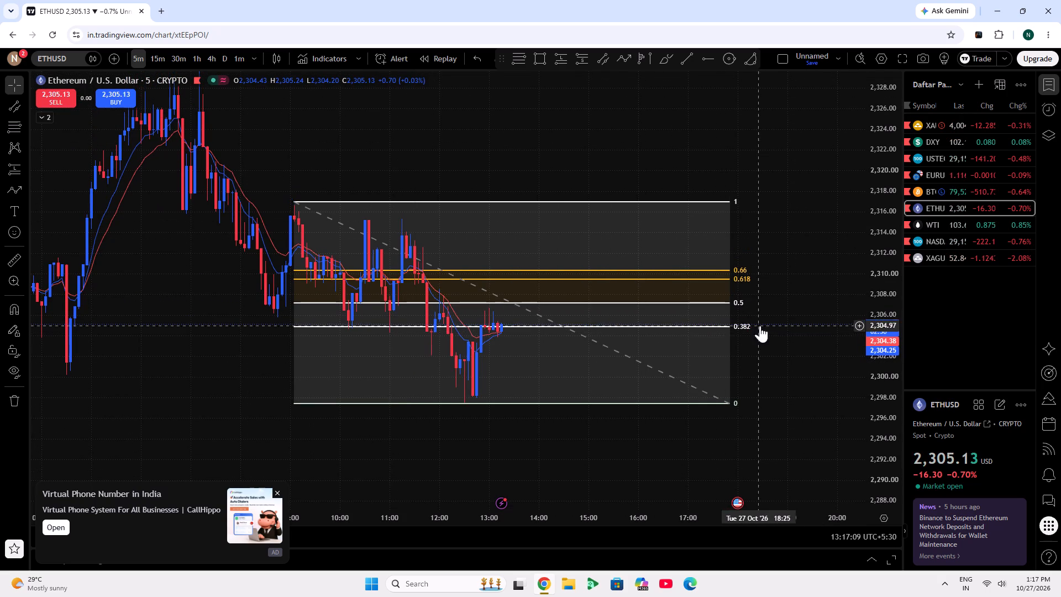
Attach a draft stop loss to the ETHUSD short and move it above the entry to 2,310.48.
left_click_drag(736, 327, 728, 324)
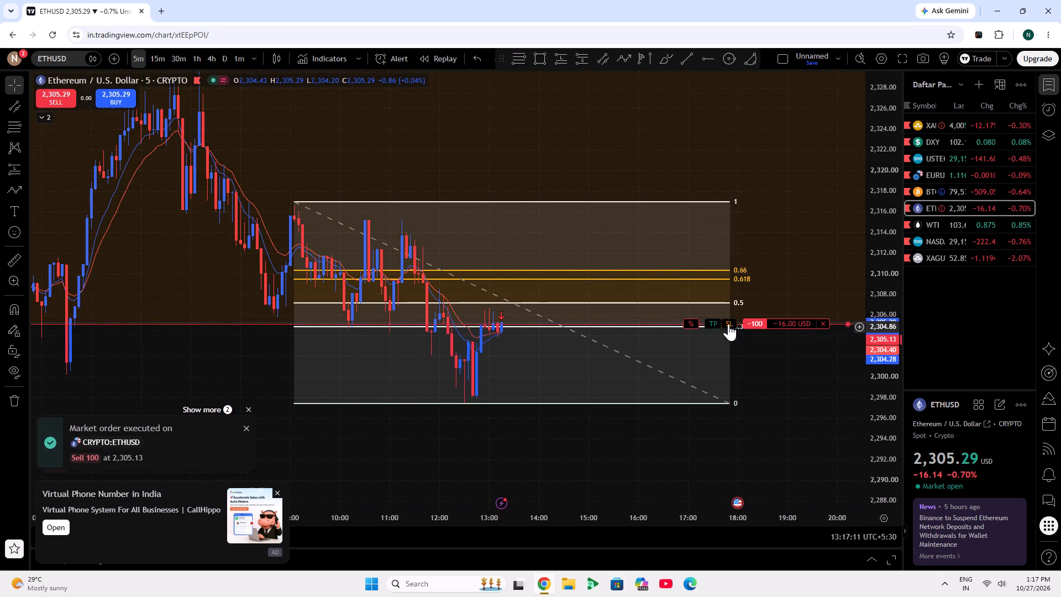
left_click_drag(728, 324, 747, 375)
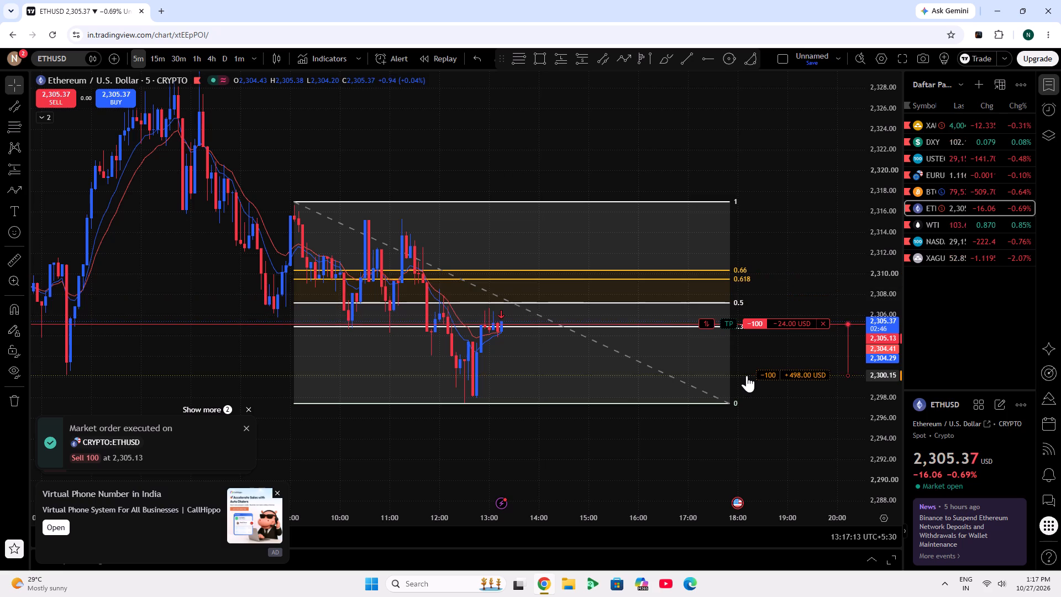
left_click_drag(747, 375, 750, 393)
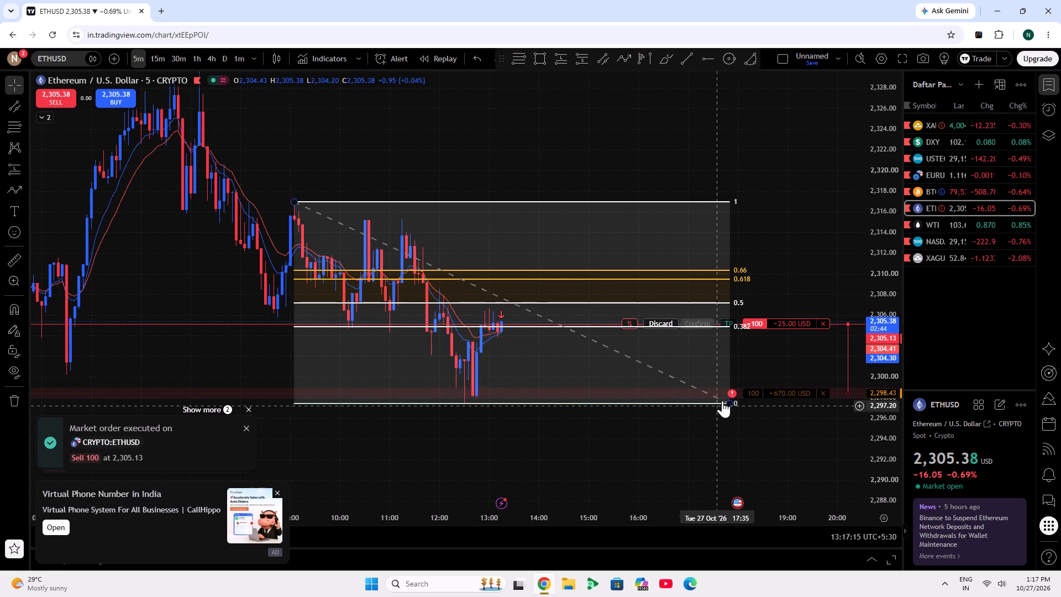
left_click_drag(731, 394, 717, 277)
left_click_drag(766, 285, 774, 238)
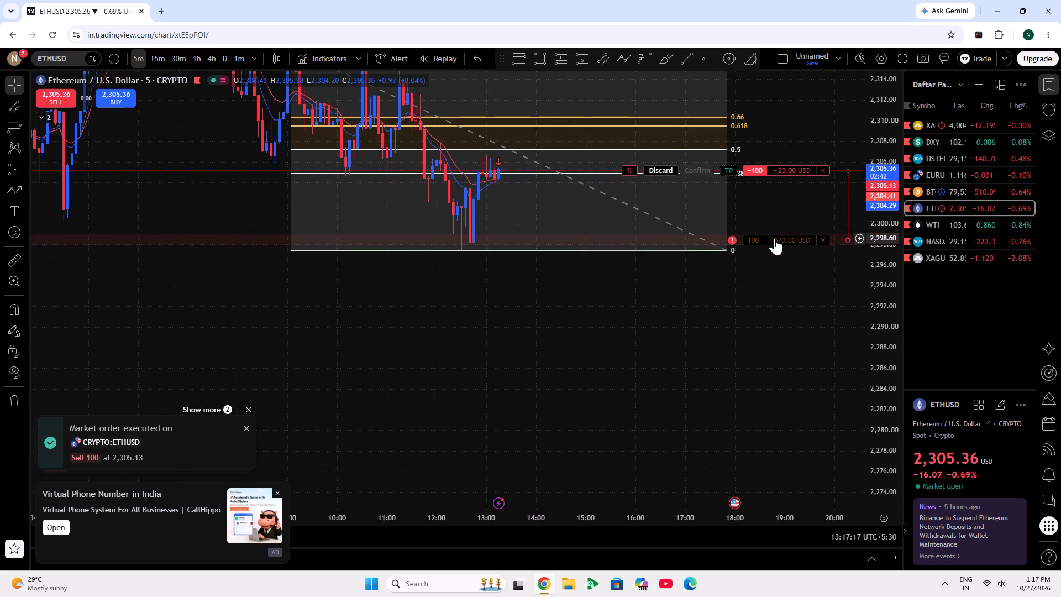
left_click_drag(774, 238, 783, 116)
left_click_drag(789, 258, 802, 426)
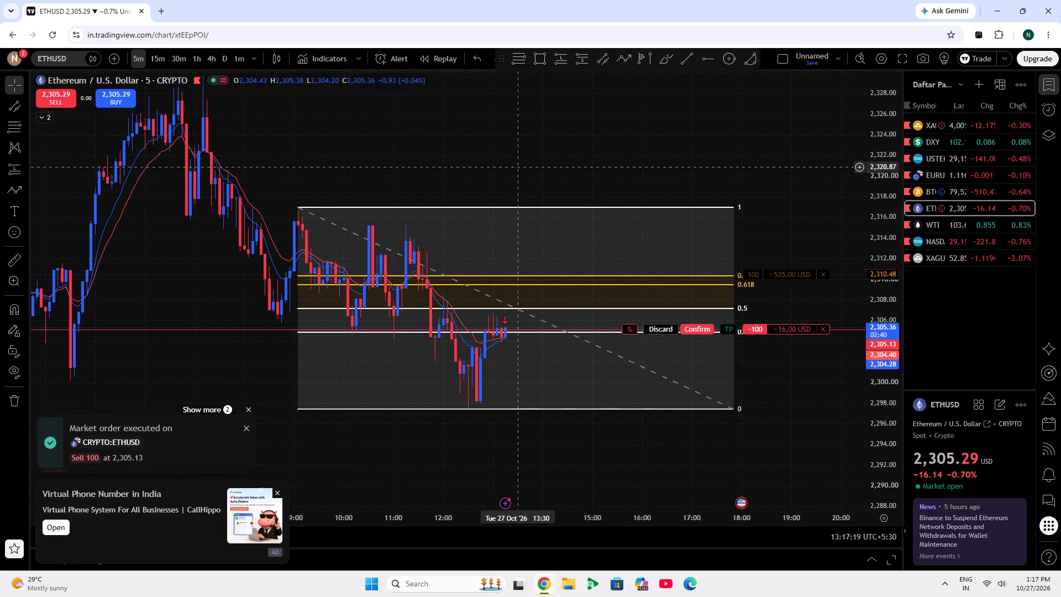
Draw a short position at 2,305.18 with stop 2,310.64 and target 2,294.85, and move the draft stop loss to 2,310.80.
left_click(582, 58)
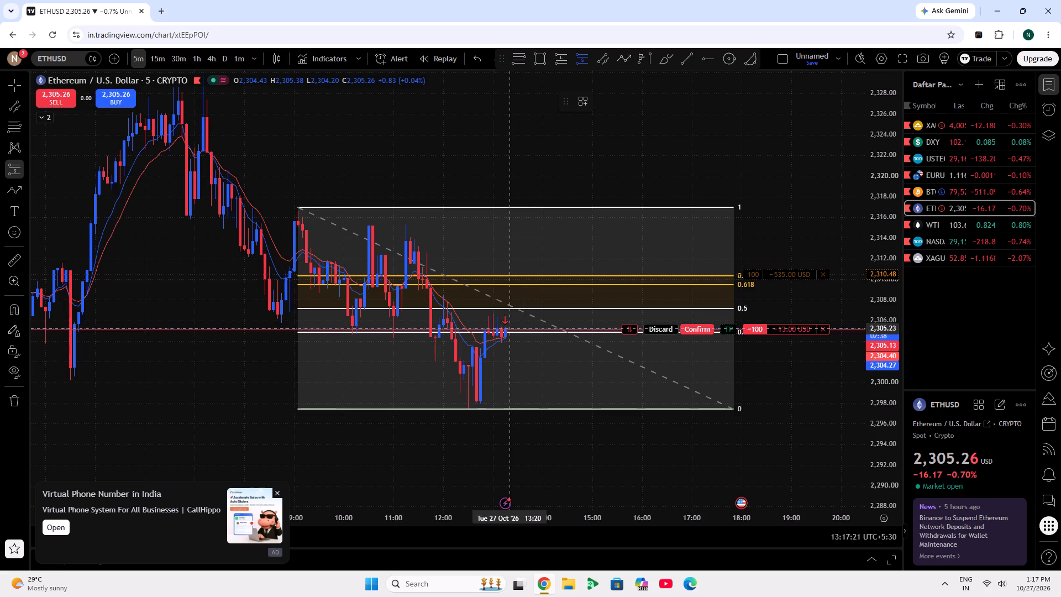
left_click(502, 329)
left_click_drag(501, 263, 507, 280)
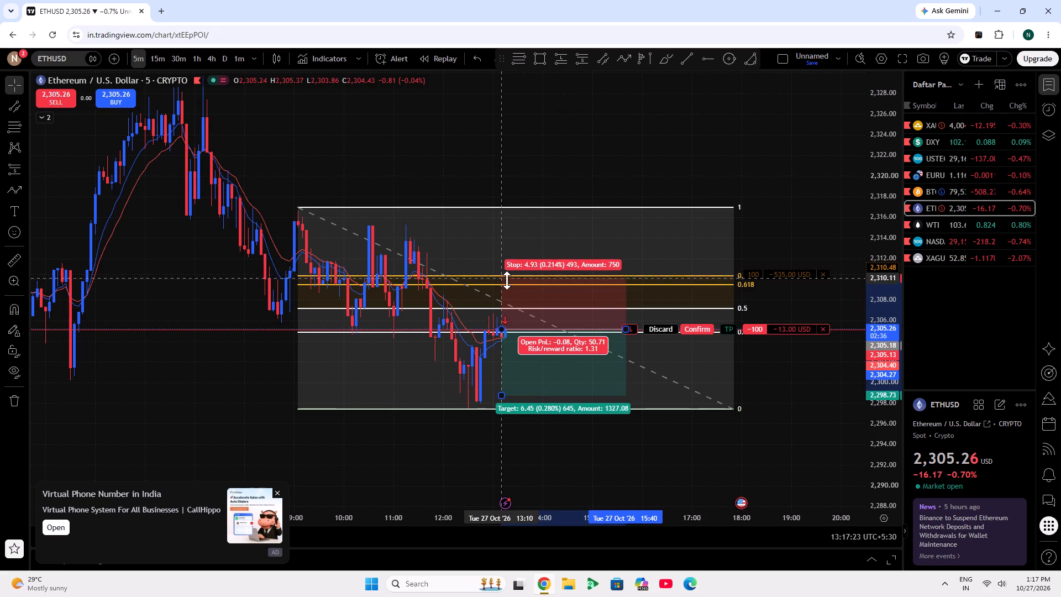
left_click_drag(507, 280, 488, 273)
left_click_drag(763, 276, 757, 270)
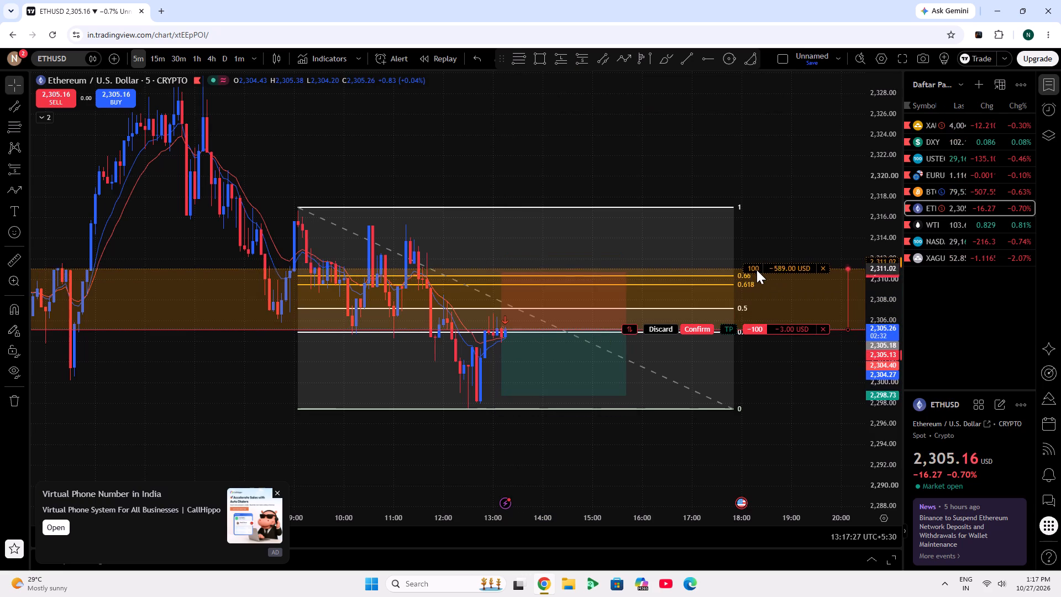
left_click_drag(757, 270, 767, 271)
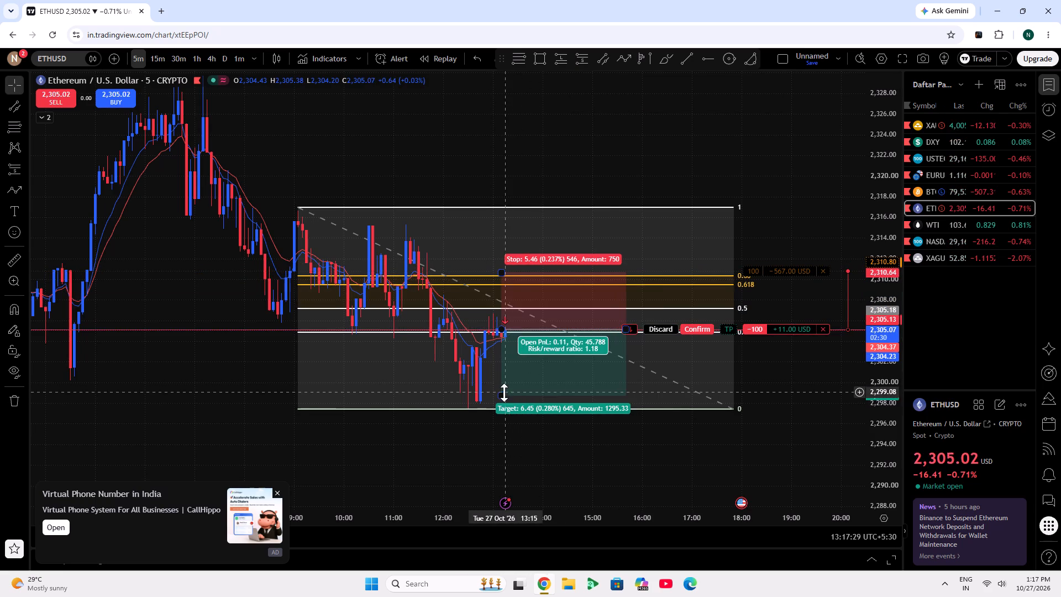
left_click_drag(501, 392, 503, 436)
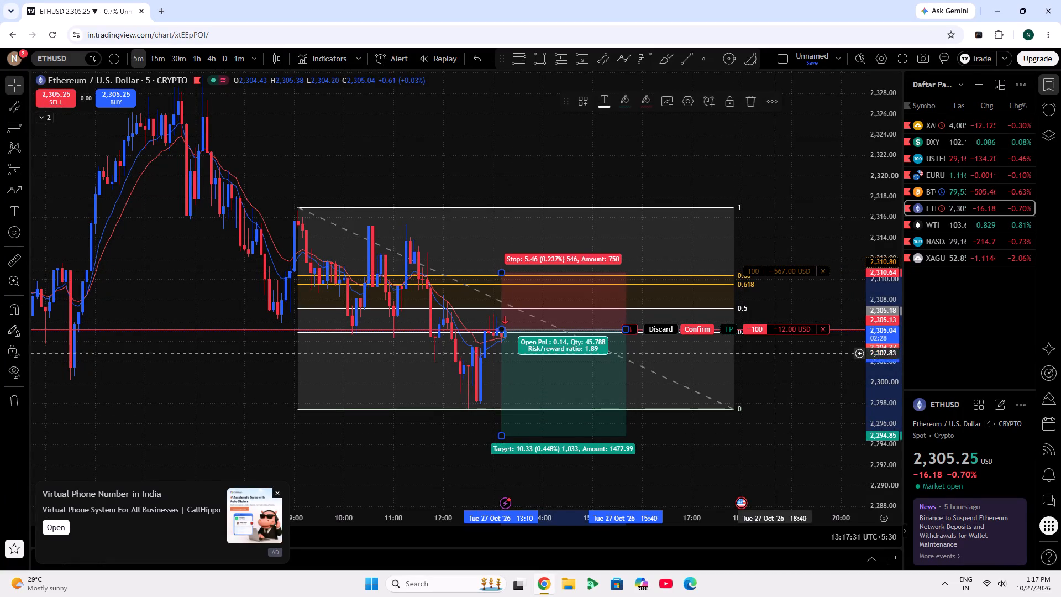
Raise the ETHUSD short's draft stop loss to 2,312.36 and confirm the order.
left_click_drag(759, 330, 750, 188)
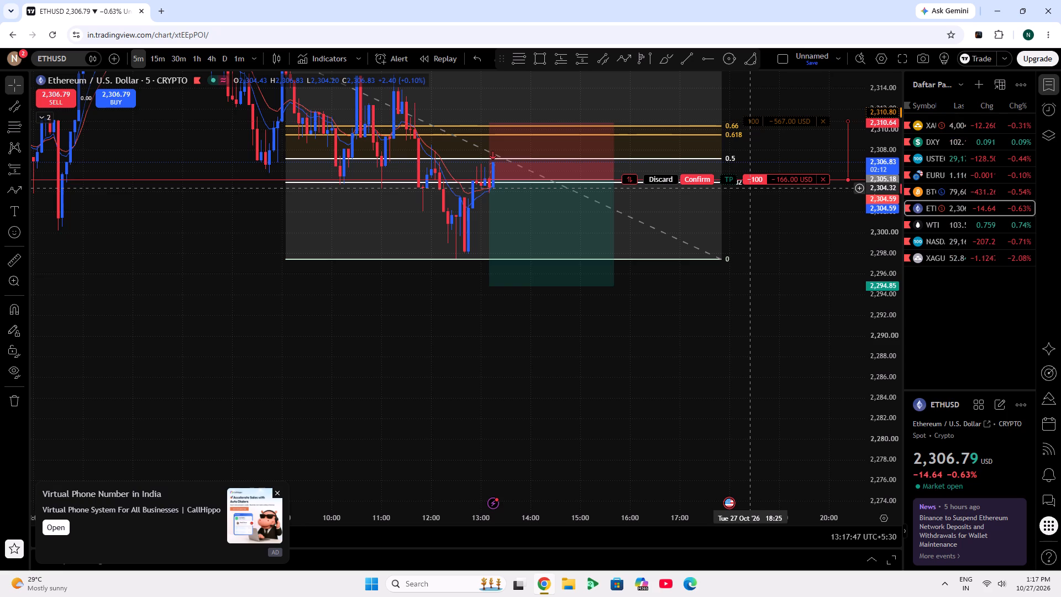
left_click_drag(750, 191, 909, 142)
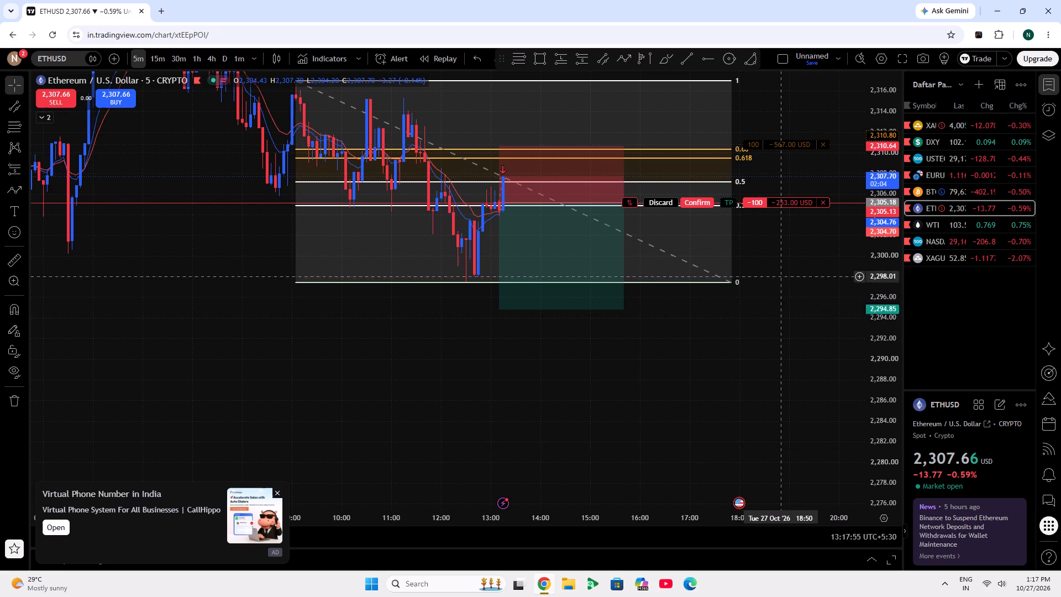
left_click_drag(794, 264, 712, 462)
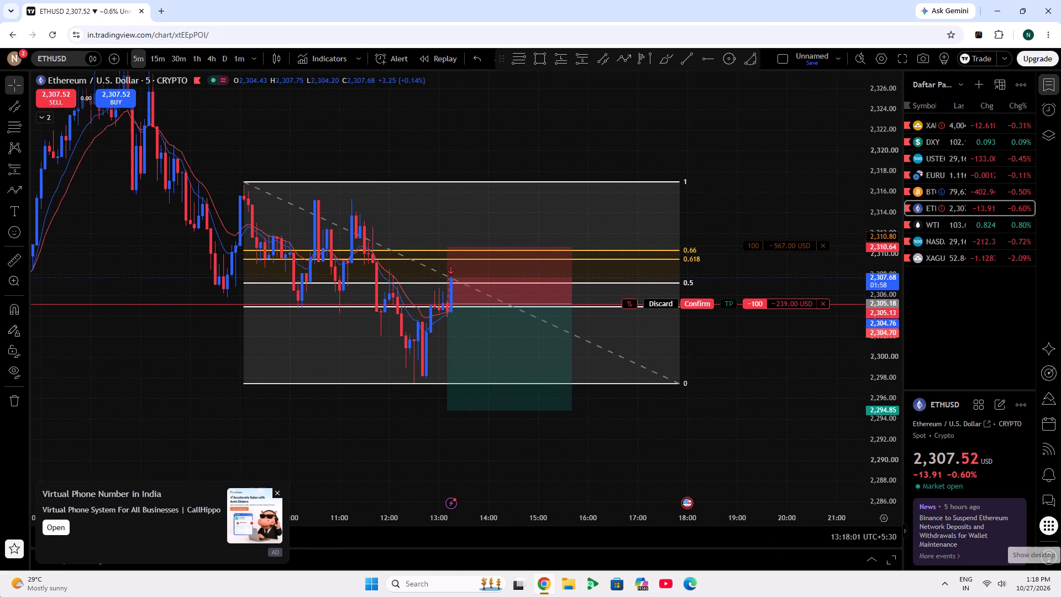
left_click_drag(784, 244, 758, 231)
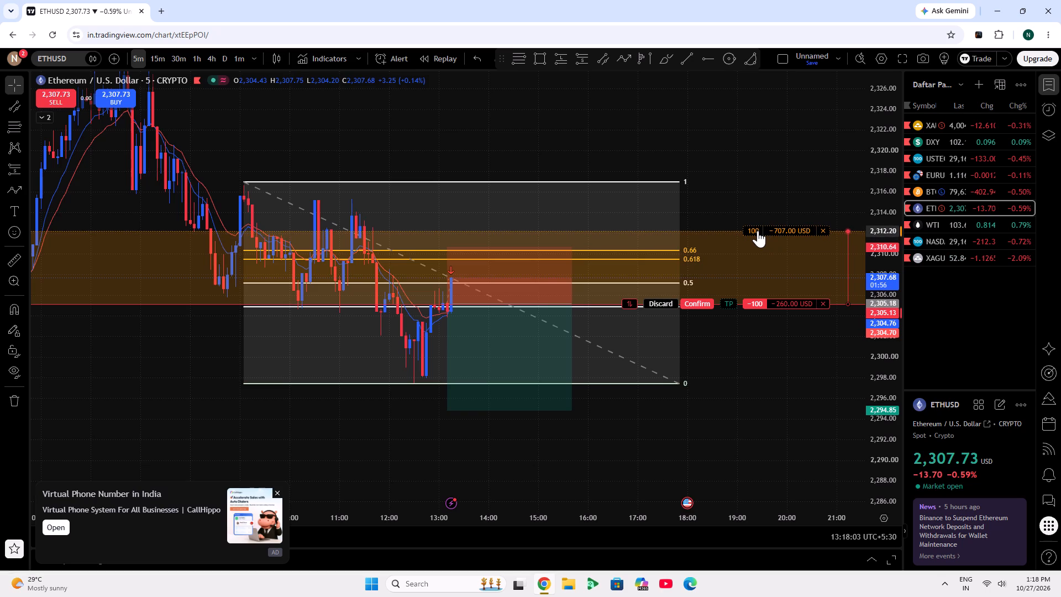
left_click_drag(758, 231, 756, 225)
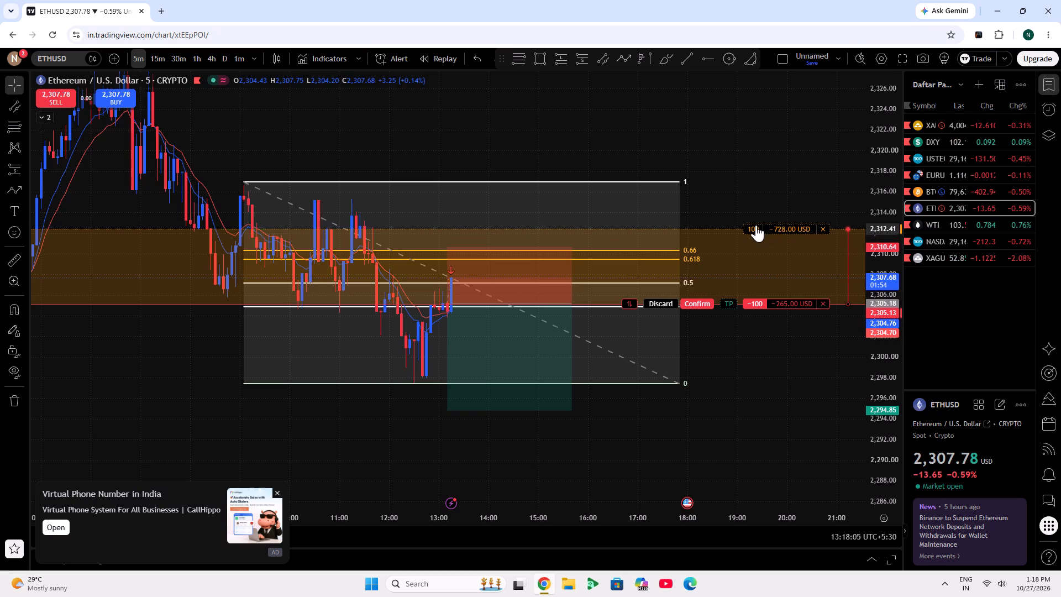
left_click_drag(756, 225, 769, 229)
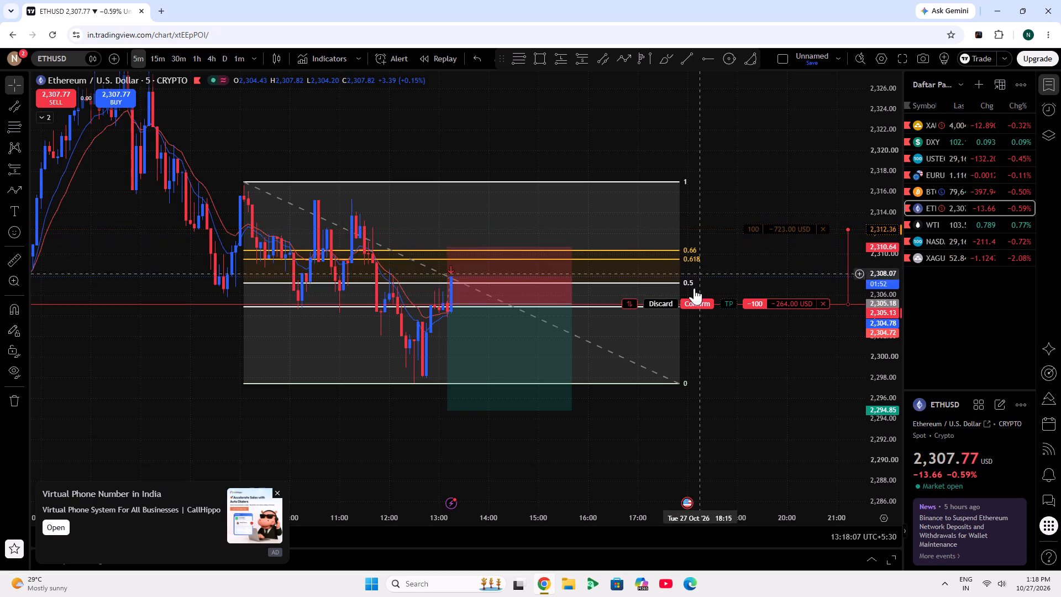
left_click(701, 302)
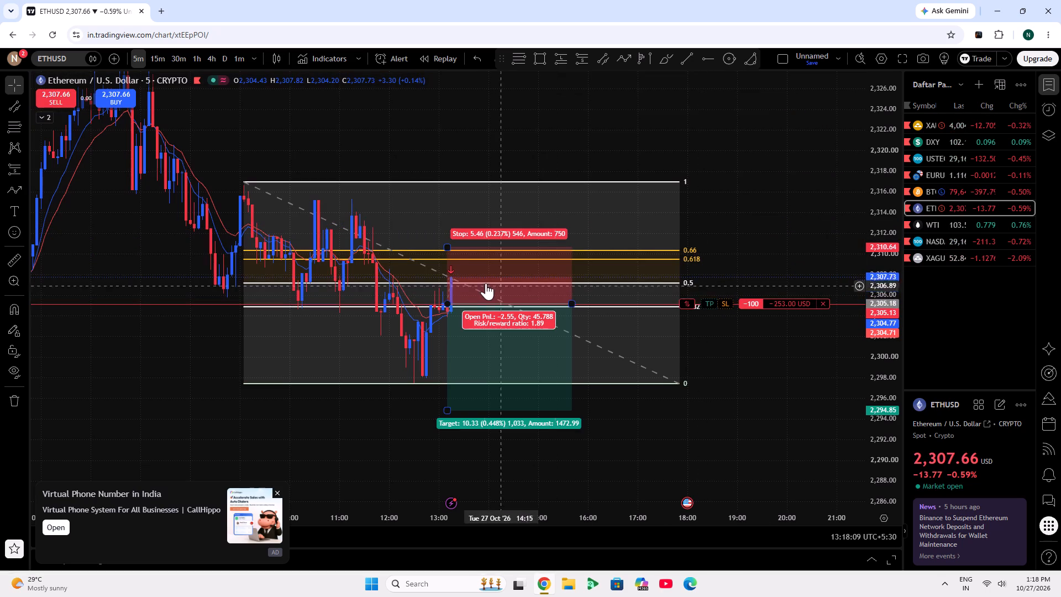
Adjust the ETHUSD short position drawing to a stop of 2,312.30 and a target of 2,291.05.
left_click(474, 280)
left_click_drag(450, 250, 443, 229)
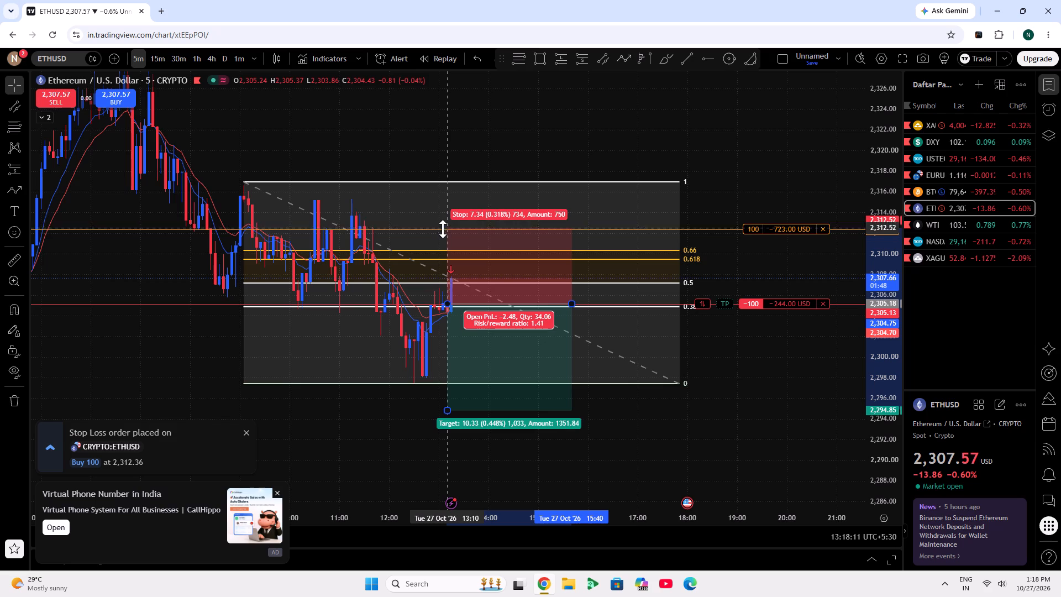
left_click_drag(443, 229, 445, 230)
left_click_drag(447, 411, 448, 413)
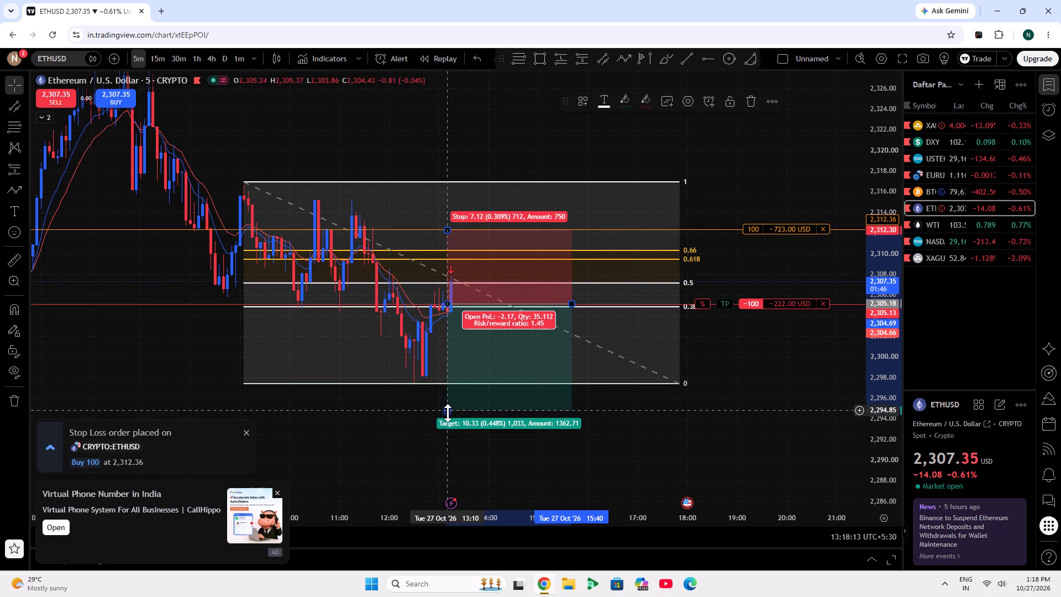
left_click_drag(448, 413, 441, 449)
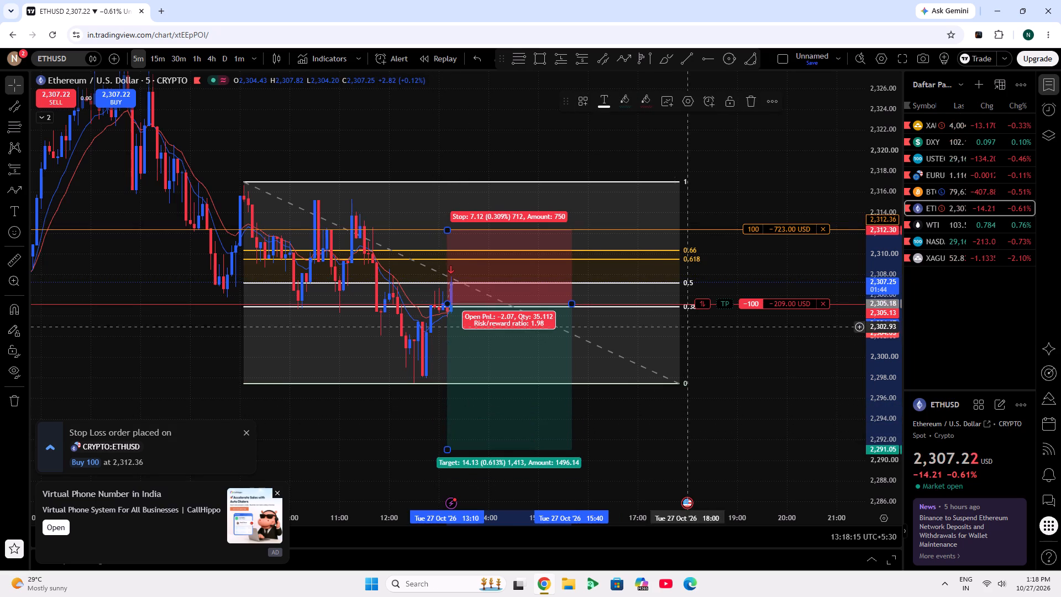
Add a take profit order at 2,291.05 to the ETHUSD short.
left_click_drag(725, 304, 749, 449)
left_click(705, 306)
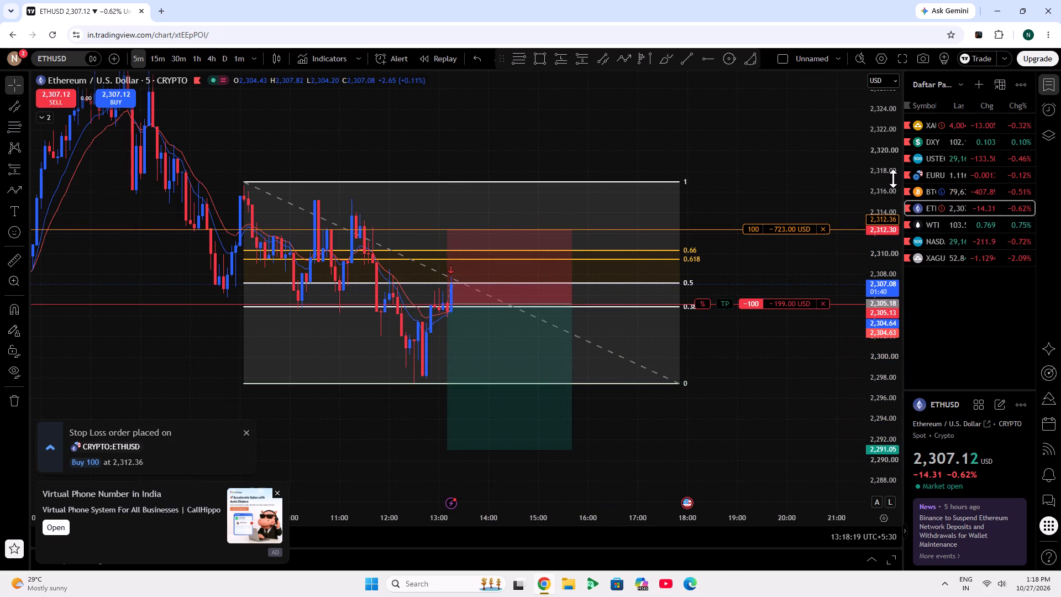
Examine the XAUUSD chart around the open short trade, its stop and target, and the nearby zones.
left_click(927, 134)
left_click(936, 118)
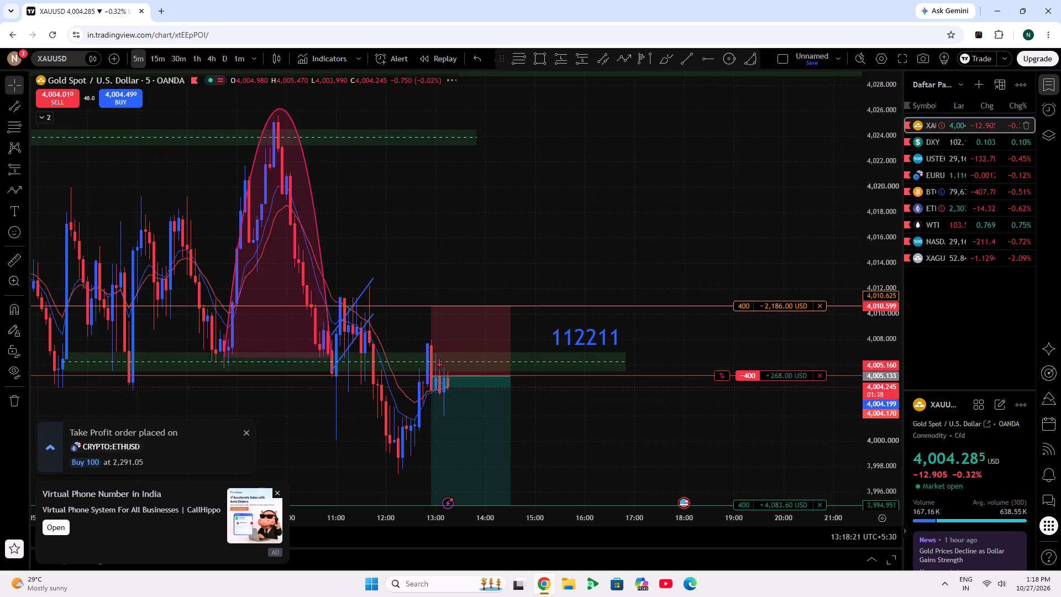
left_click_drag(658, 265, 796, 174)
scroll(868, 365, "down", 2)
scroll(529, 367, "up", 4)
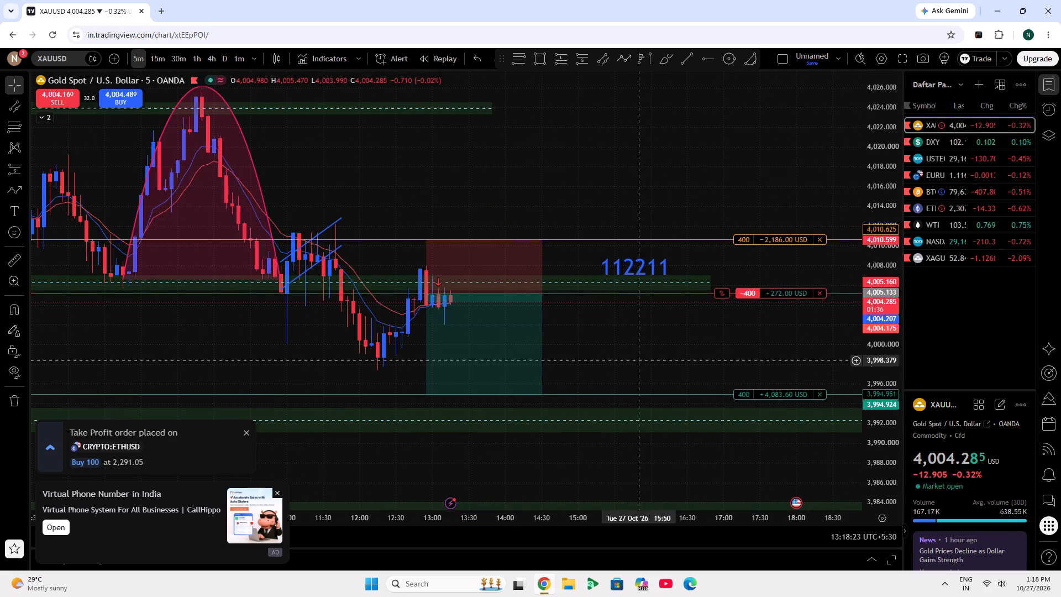
scroll(878, 411, "up", 3)
left_click_drag(686, 365, 619, 291)
left_click_drag(561, 327, 459, 480)
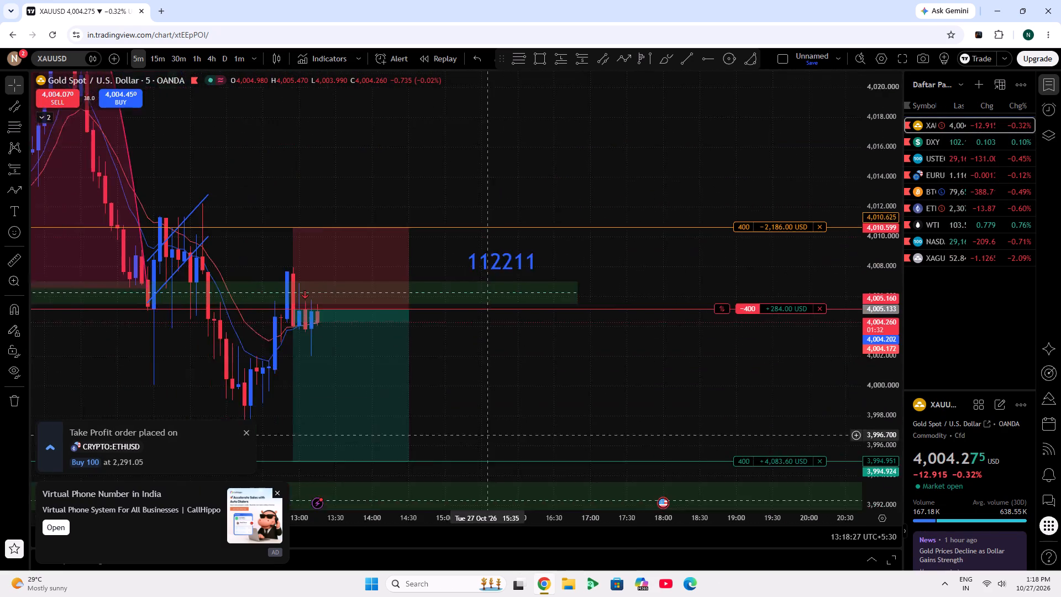
left_click_drag(459, 480, 784, 338)
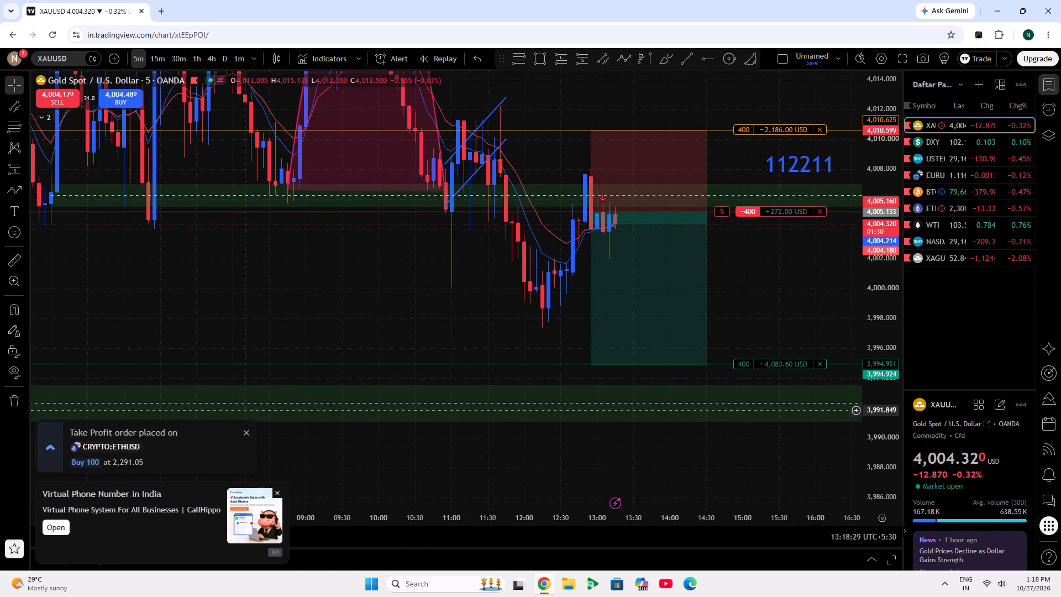
left_click(253, 431)
Close the browser window and leave the chart site without saving the layout.
left_click(1060, 0)
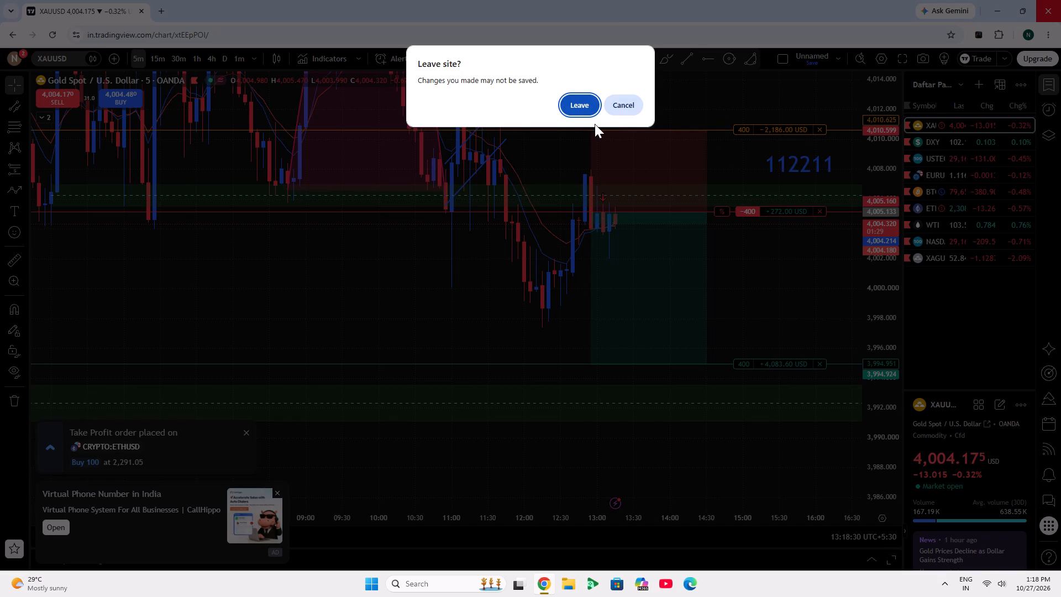
left_click(586, 104)
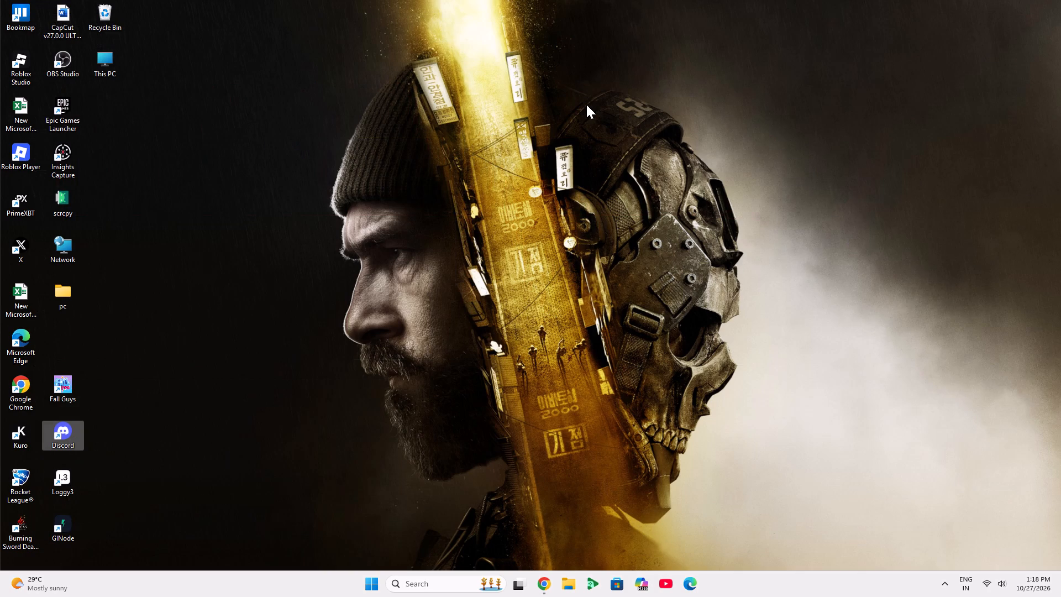